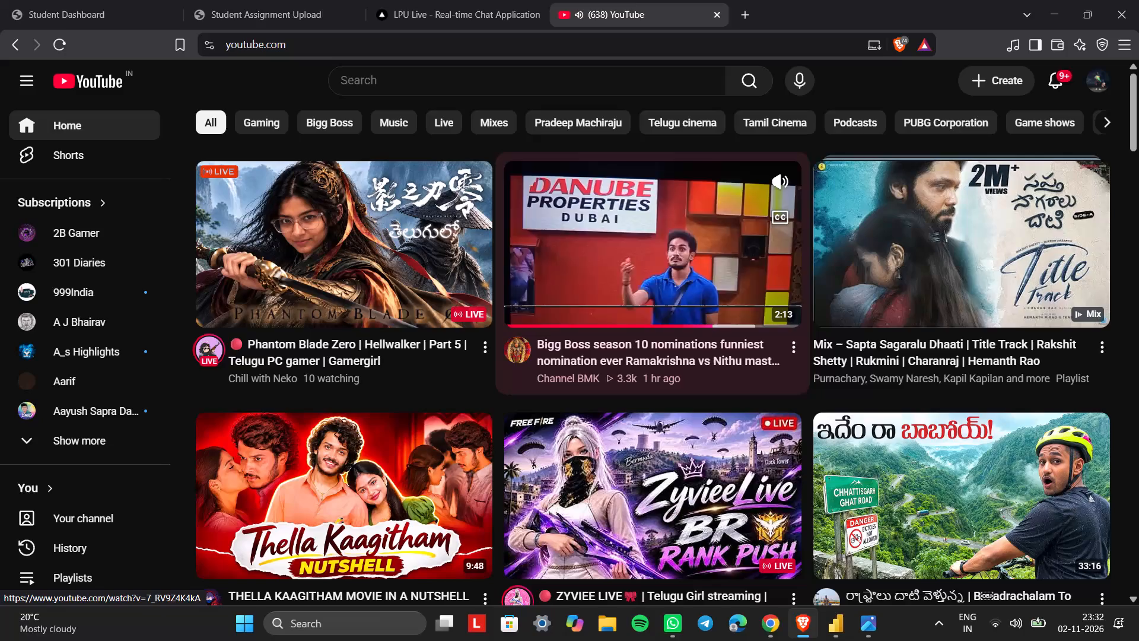
Skip forward through the Bigg Boss season 10 nominations video preview on the YouTube home page.
key(Right)
key(Right)
key(Right)
key(Right)
key(Right)
key(Right)
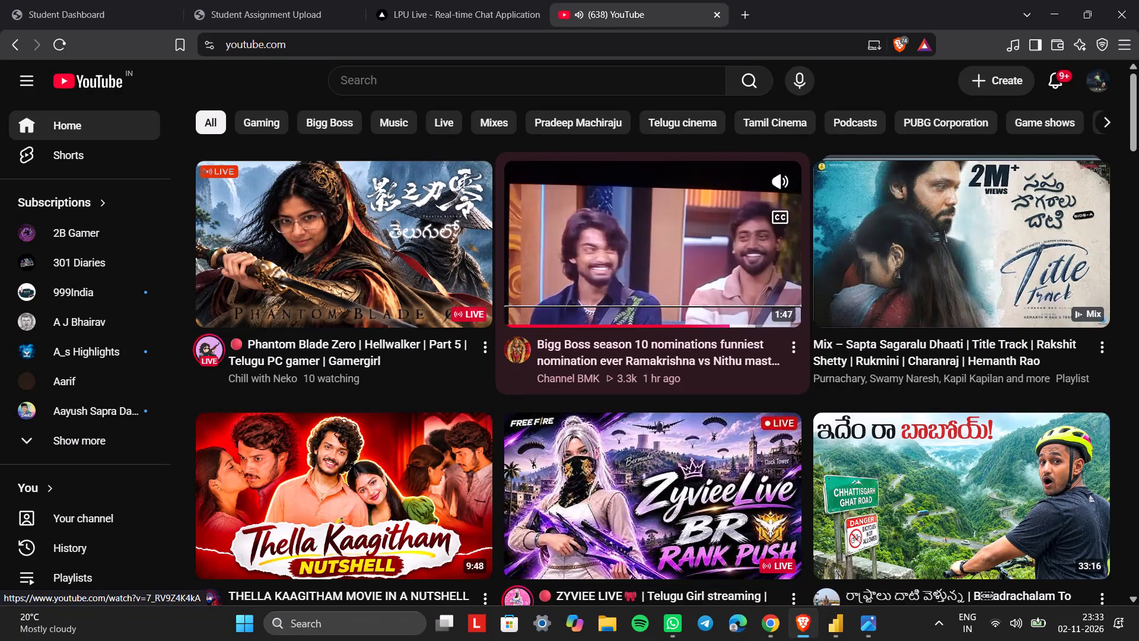
key(Right)
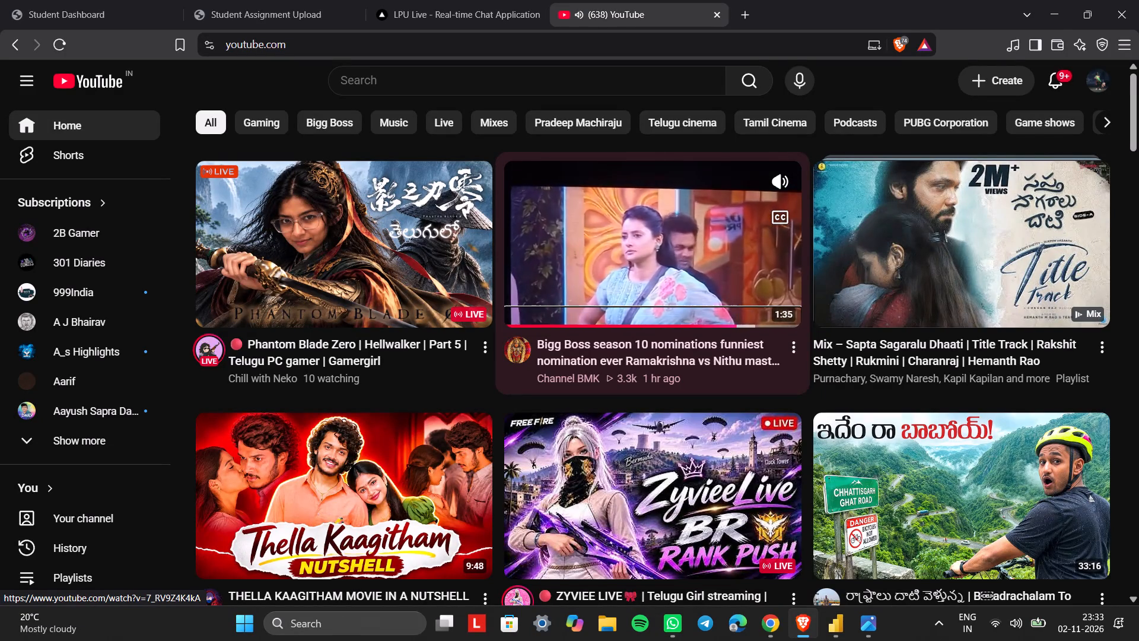
key(Right)
key(Right)
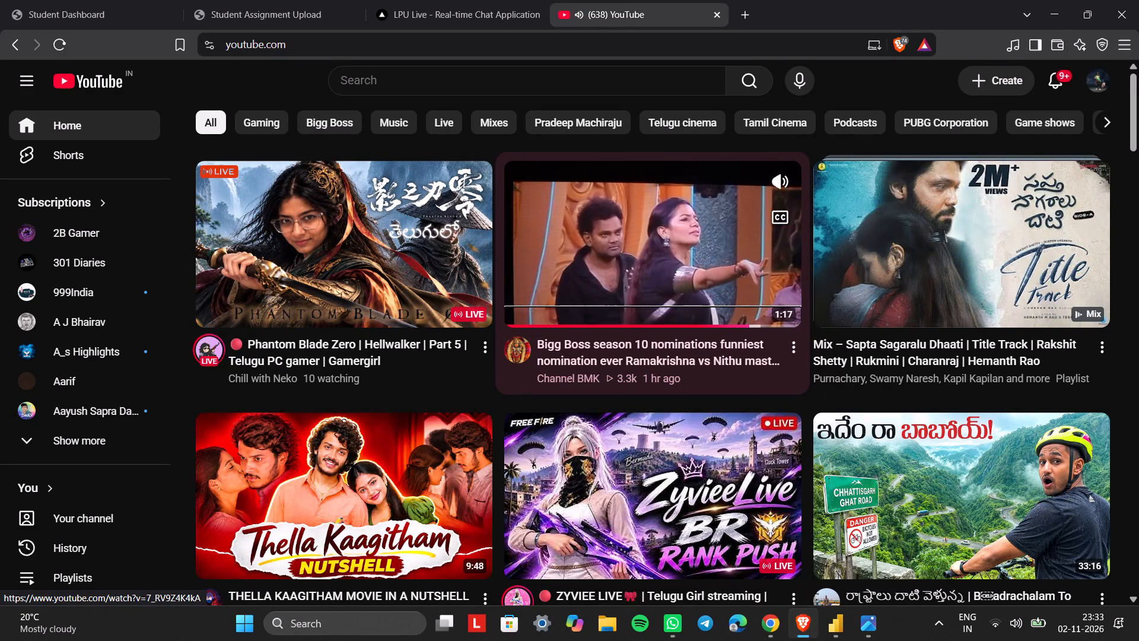
key(Right)
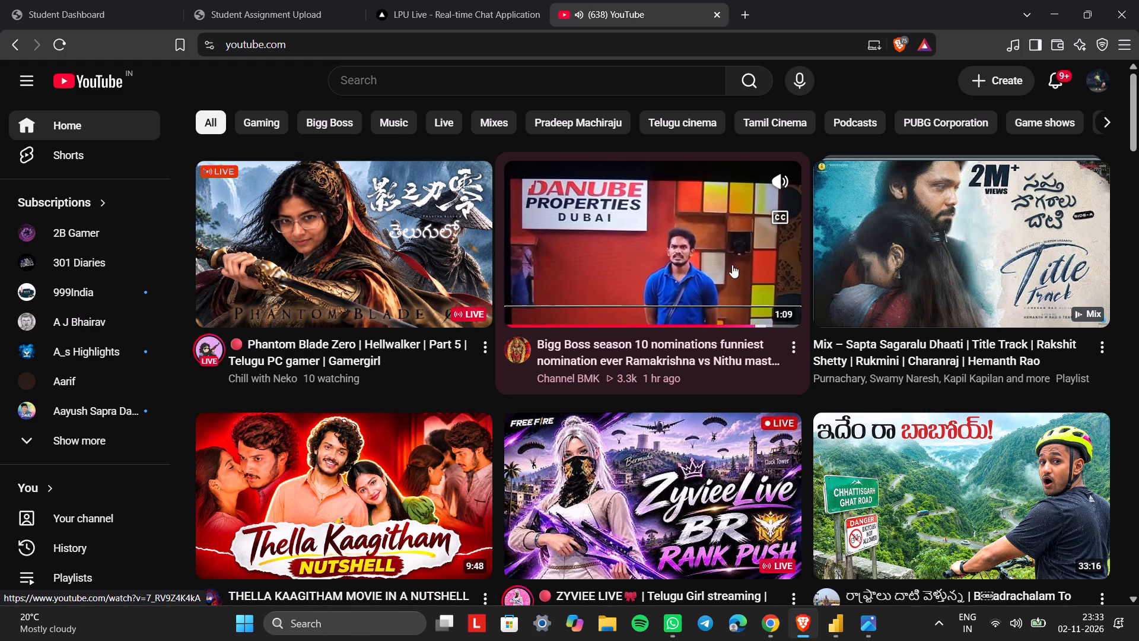
Play the Sapta Sagaralu Dhaati title track mix.
click(953, 246)
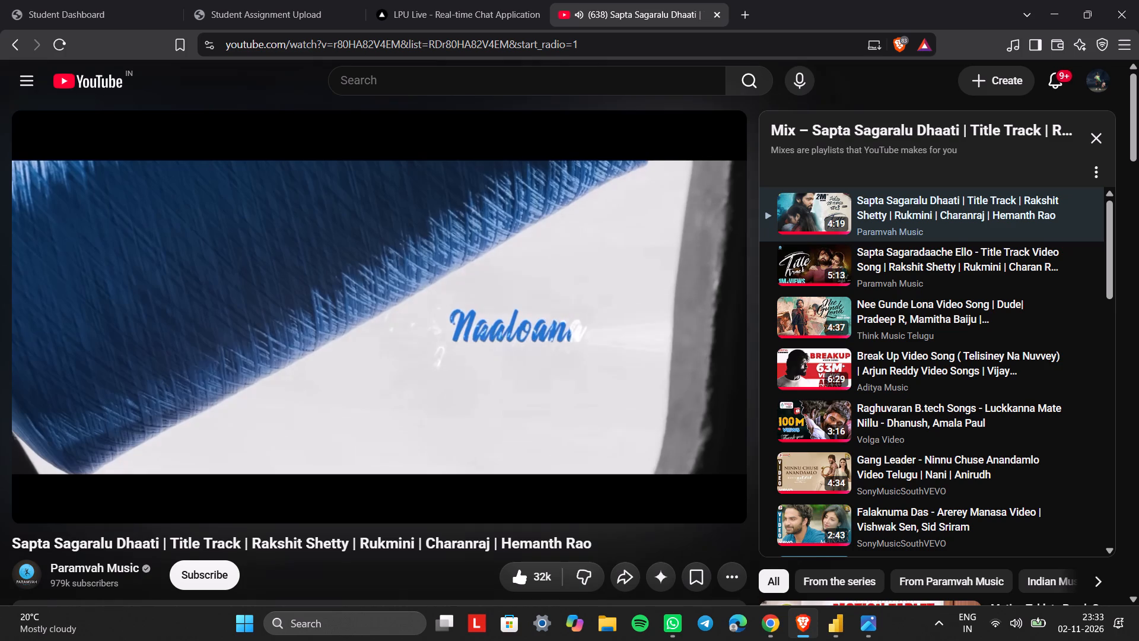
Switch to the Diabetes Risk Prediction report in Power BI Desktop and copy the Diabetic Records card's formatting onto the Total Records card.
click(1051, 4)
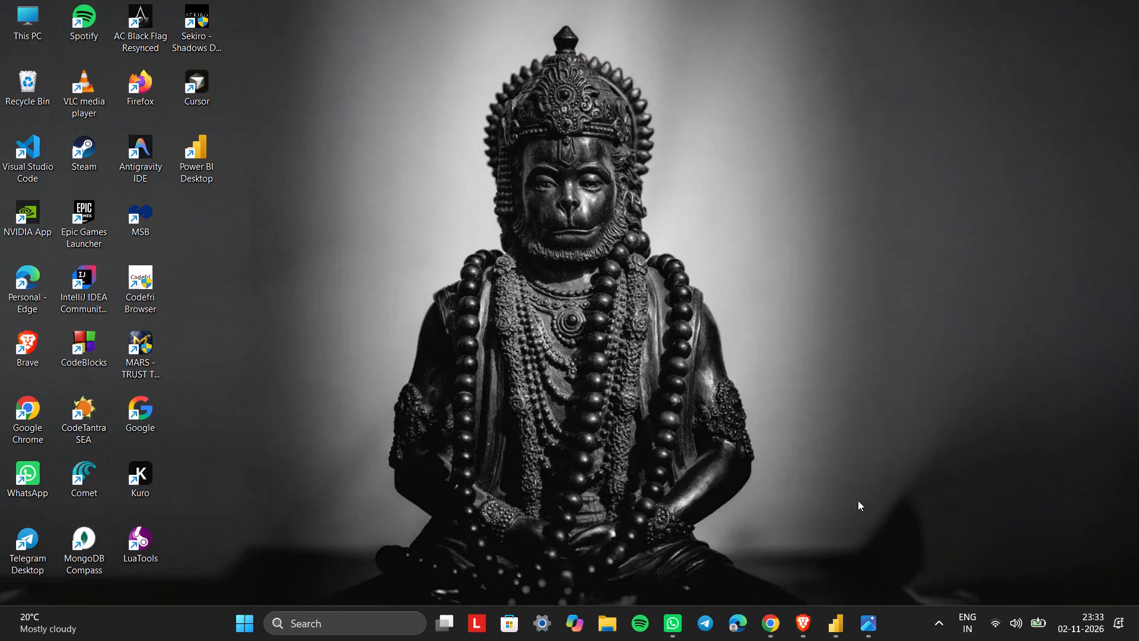
click(831, 613)
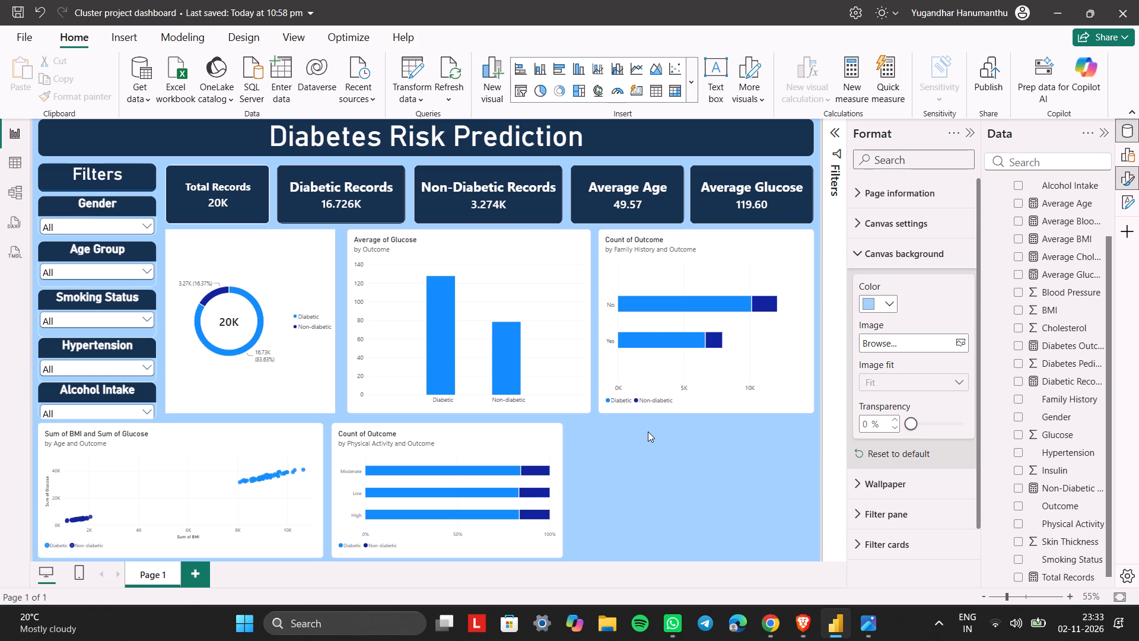
click(340, 193)
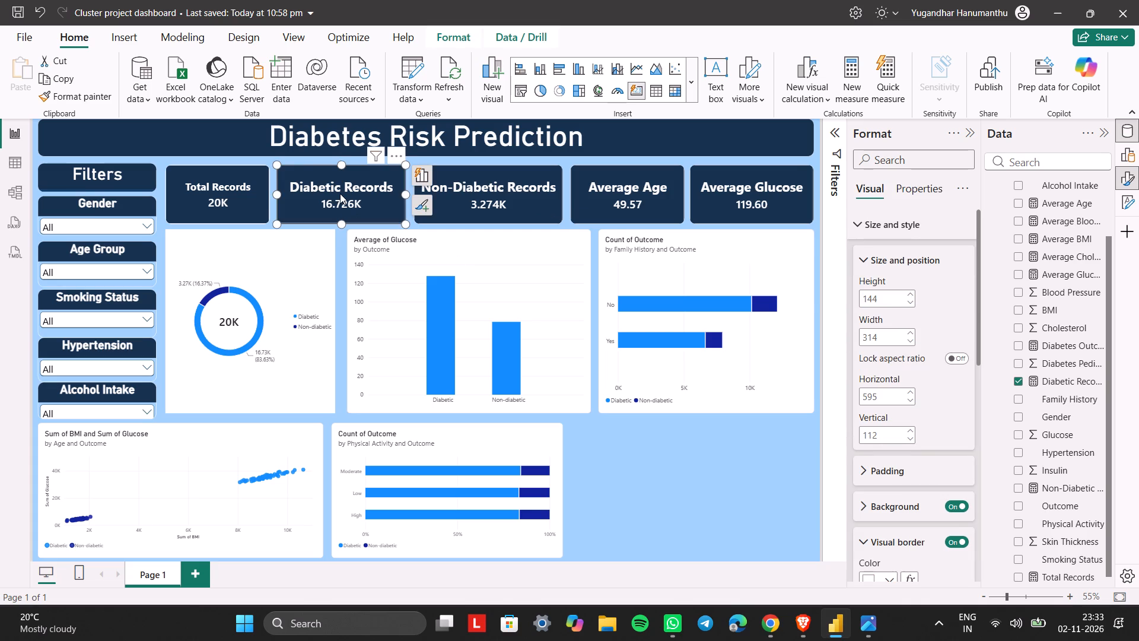
click(96, 87)
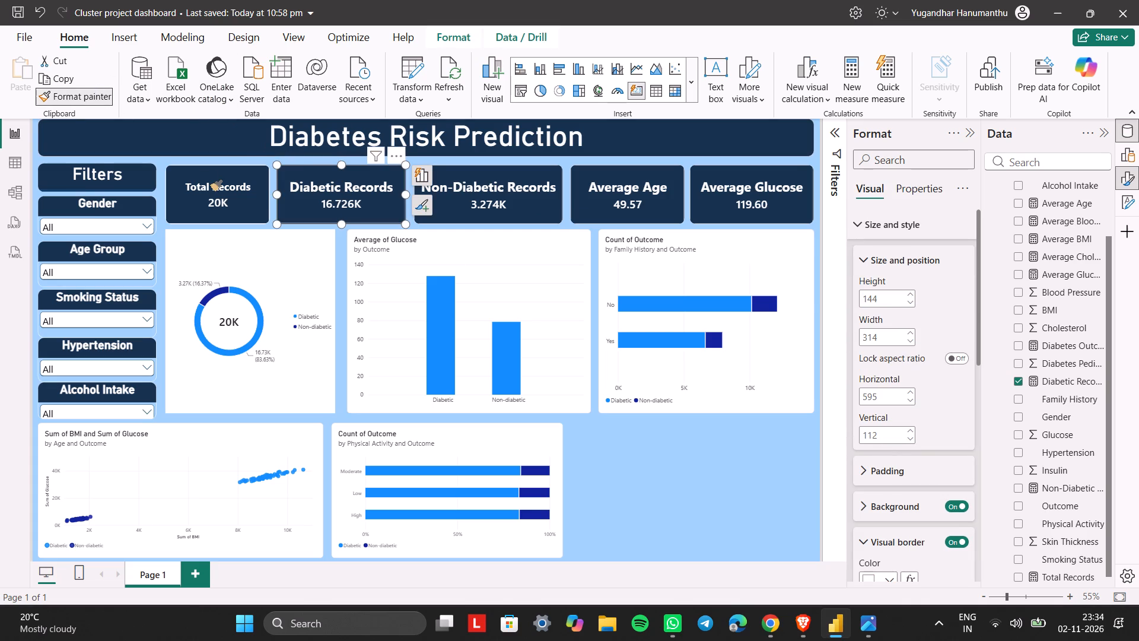
click(209, 178)
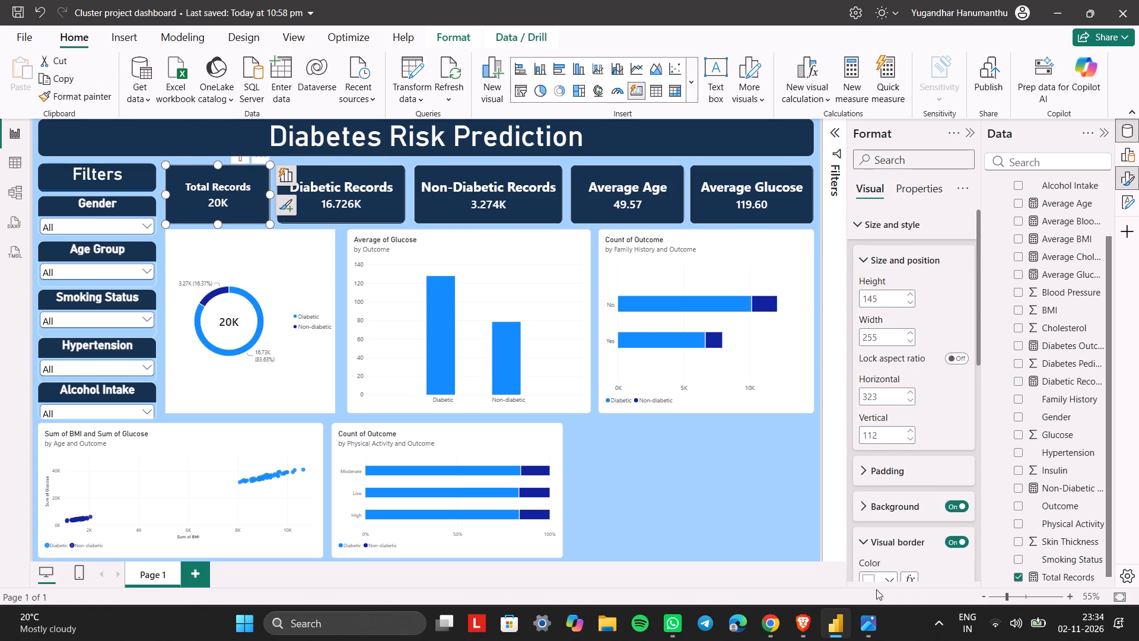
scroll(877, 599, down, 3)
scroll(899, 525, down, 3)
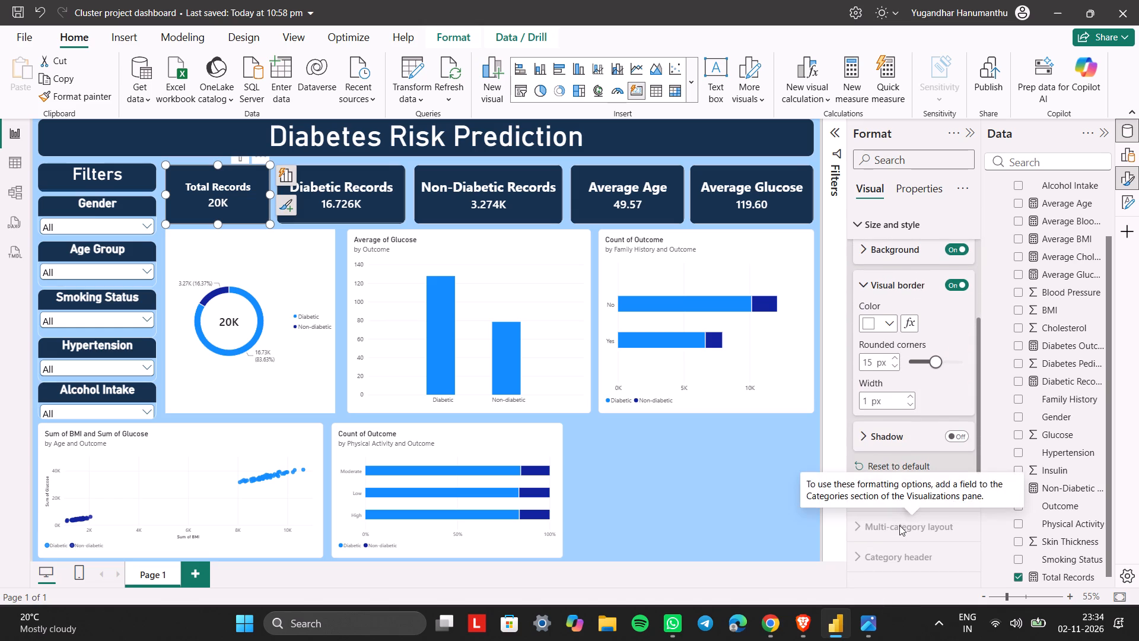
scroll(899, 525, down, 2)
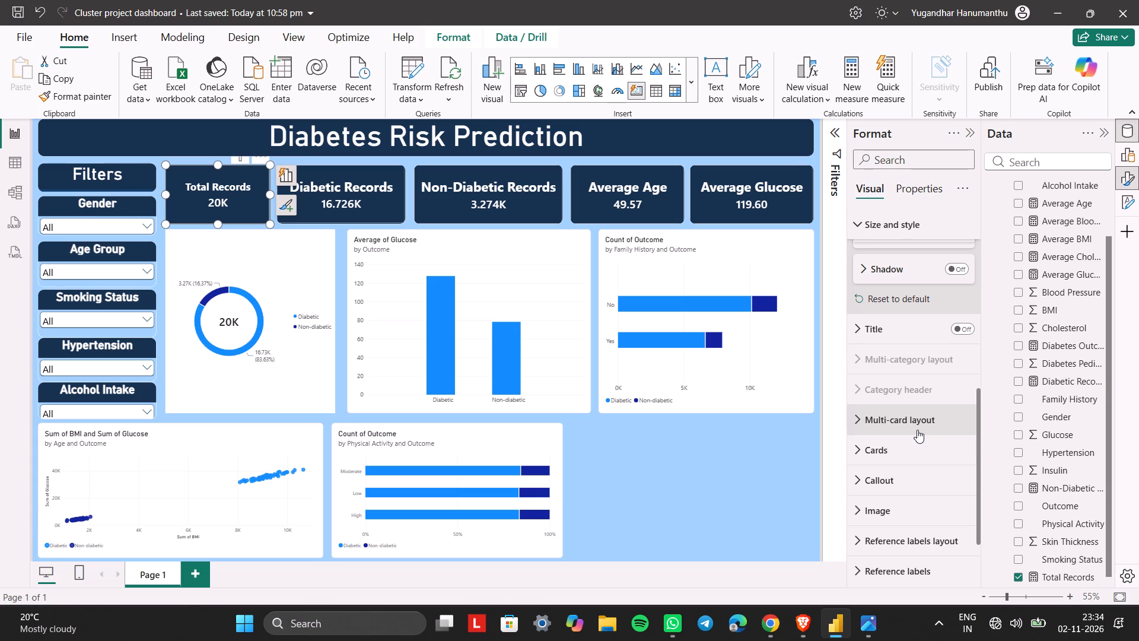
Check the Wi-Fi connection status and the list of available networks.
click(990, 632)
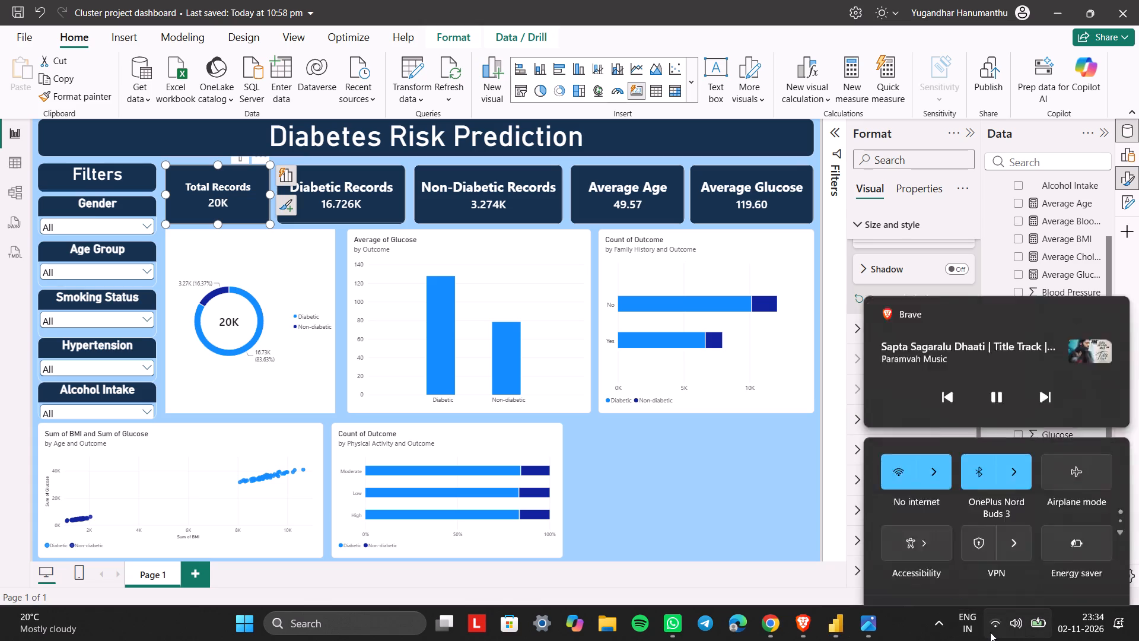
click(945, 333)
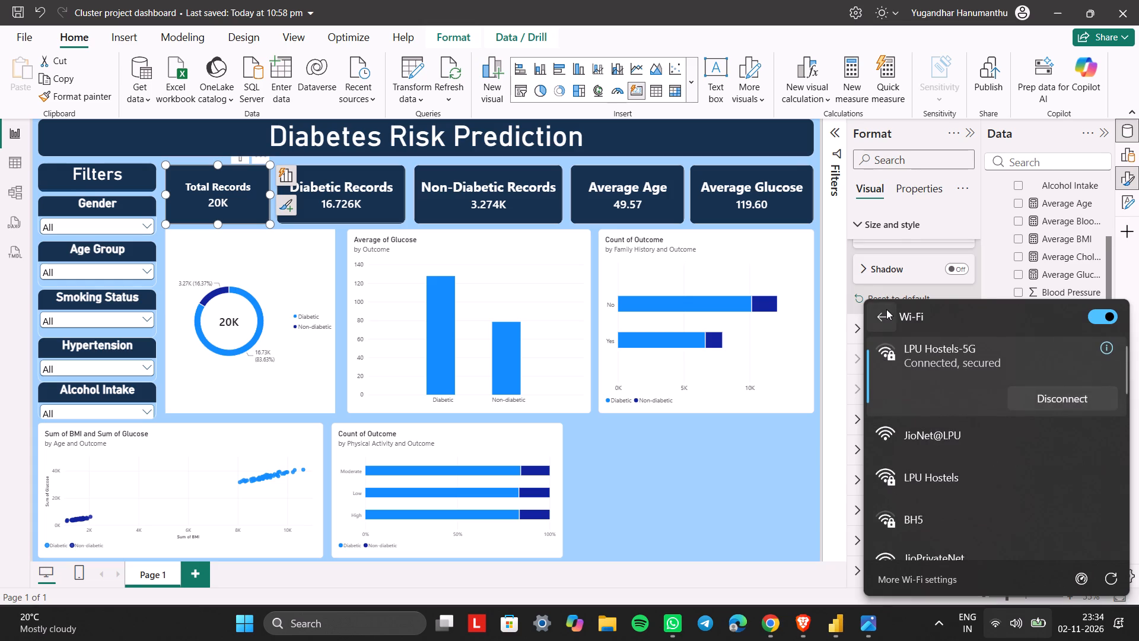
click(886, 309)
Switch to the YouTube video in Brave and raise the player volume to 100%.
click(790, 611)
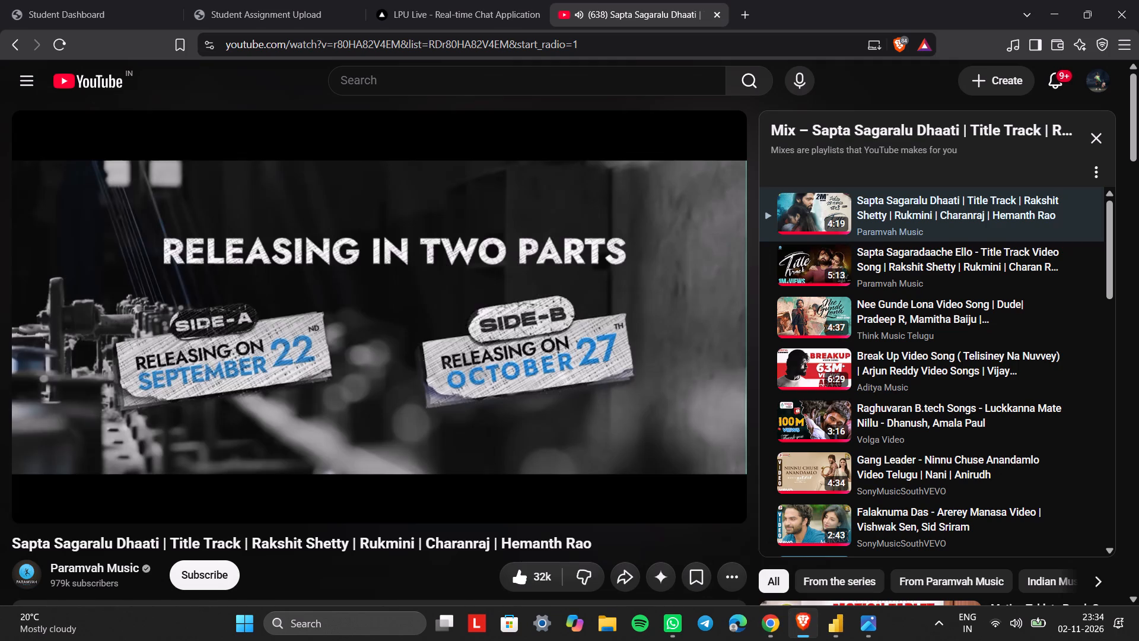
key(Up)
key(Up)
key(Up)
key(Up)
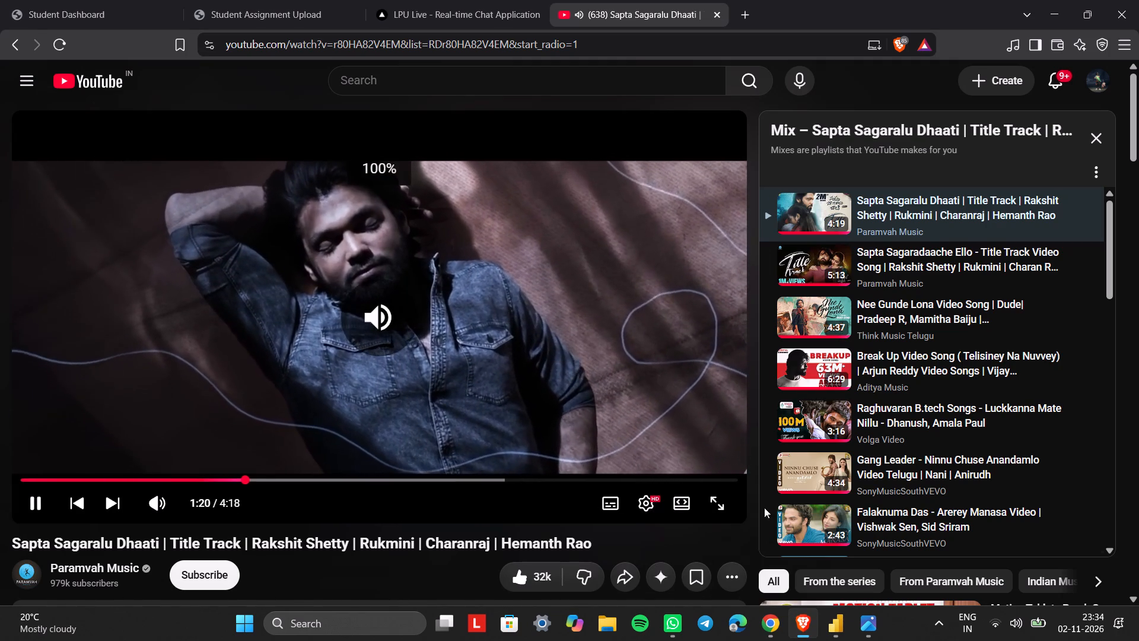
Raise the Windows system volume and go back to the playing video.
click(997, 616)
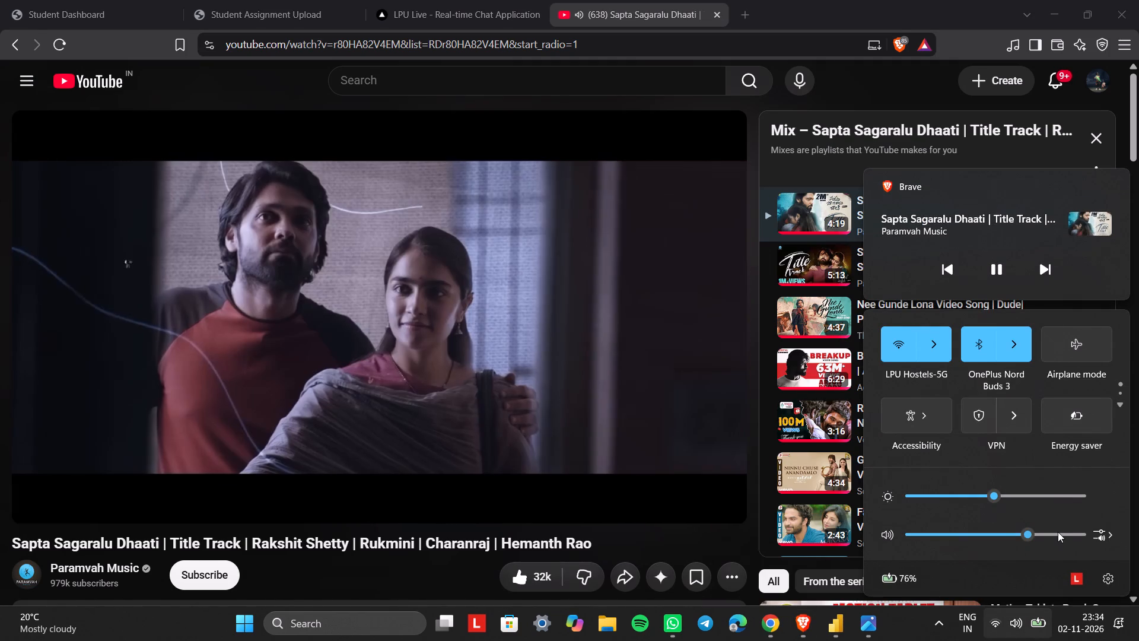
click(1058, 532)
click(1046, 532)
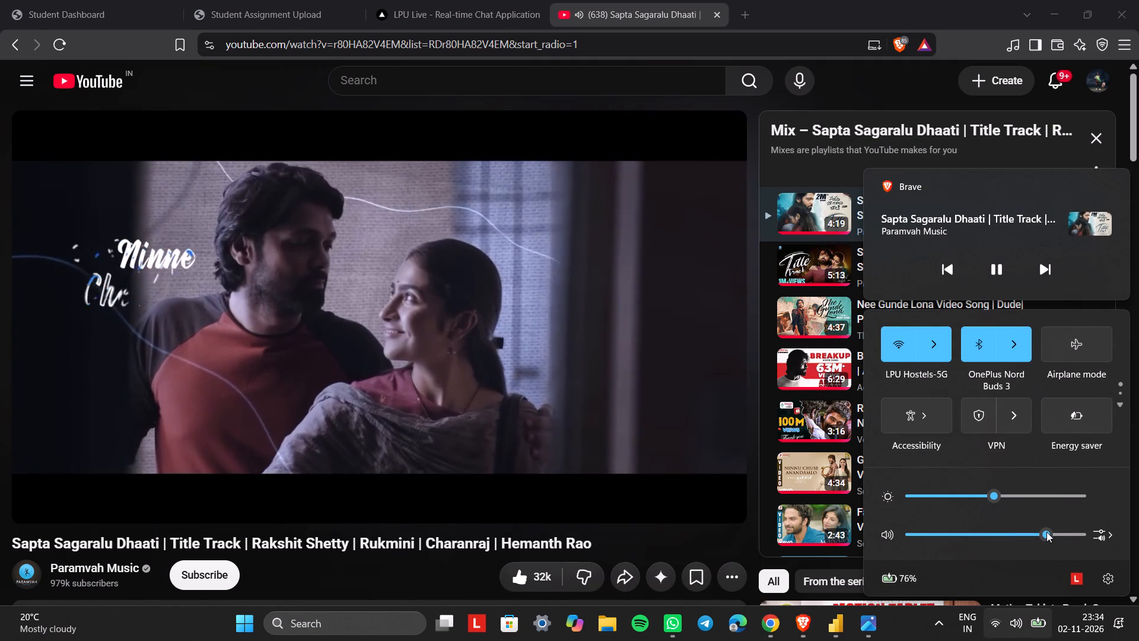
click(600, 345)
click(600, 345)
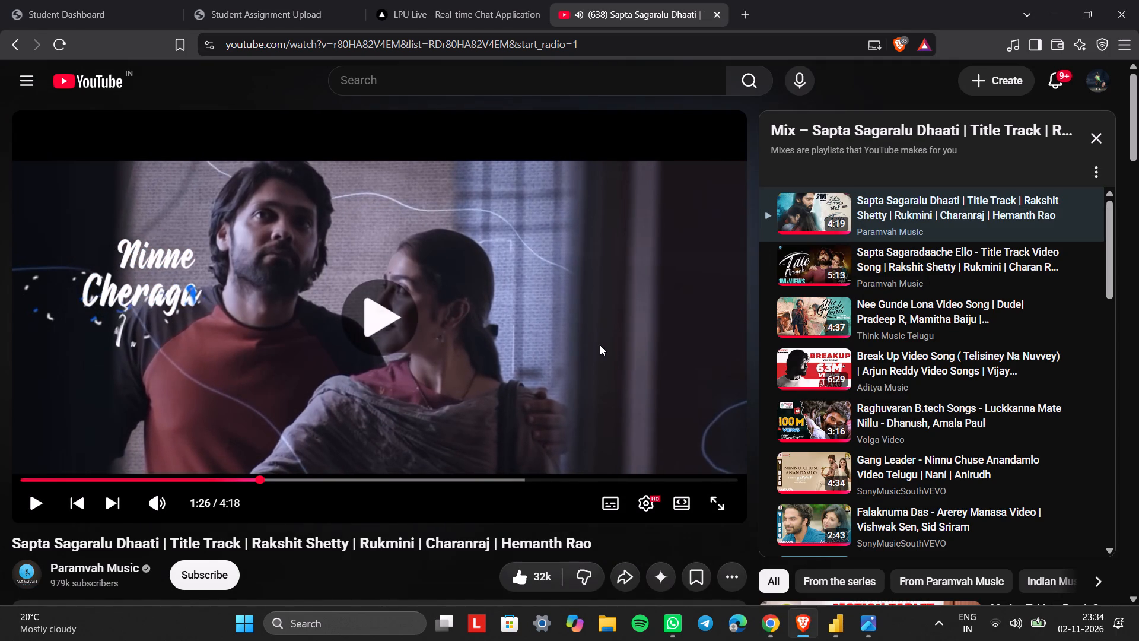
Switch back to the Diabetes Risk Prediction report in Power BI Desktop.
key(alt+Tab)
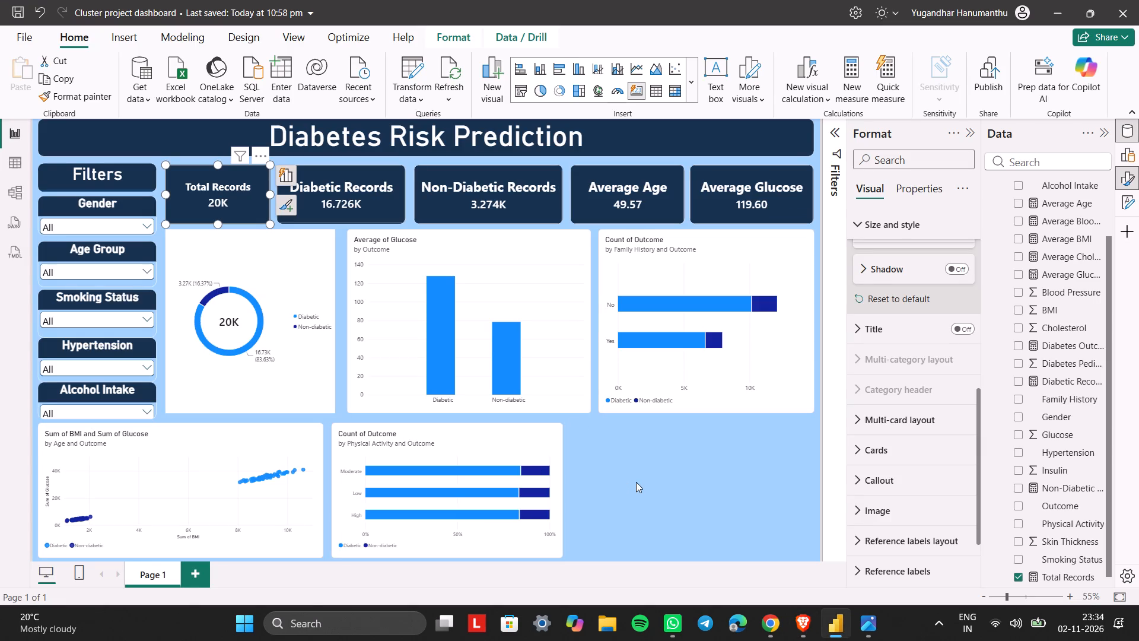
Compare the report's donut chart with the reference image Diabetes Health Insights Dashboard.png in Photos.
click(638, 482)
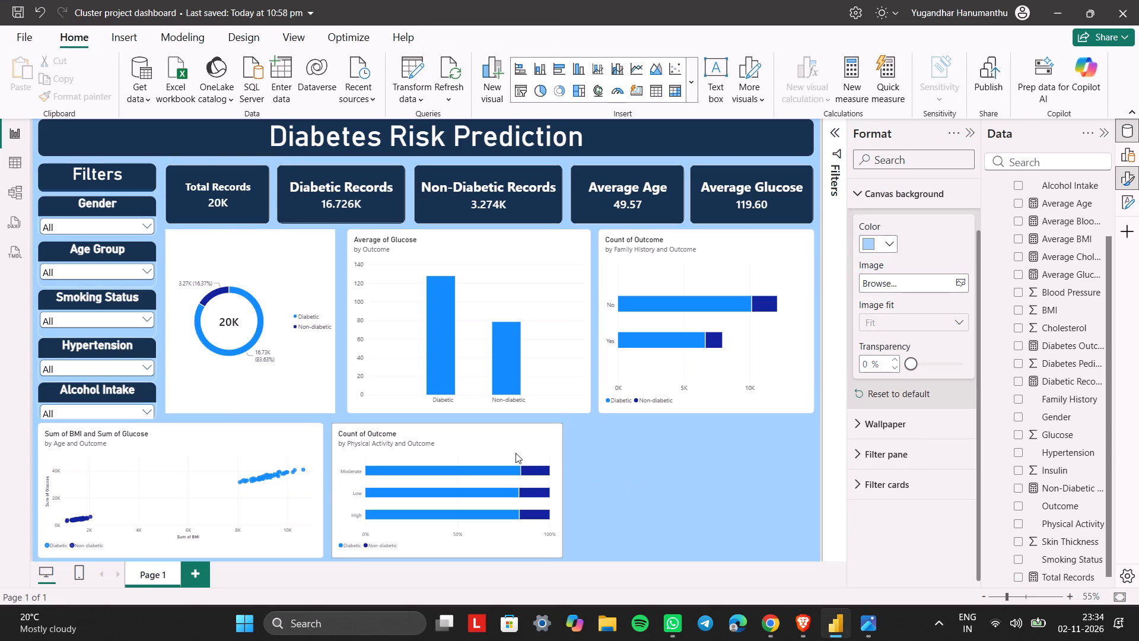
click(516, 453)
click(287, 257)
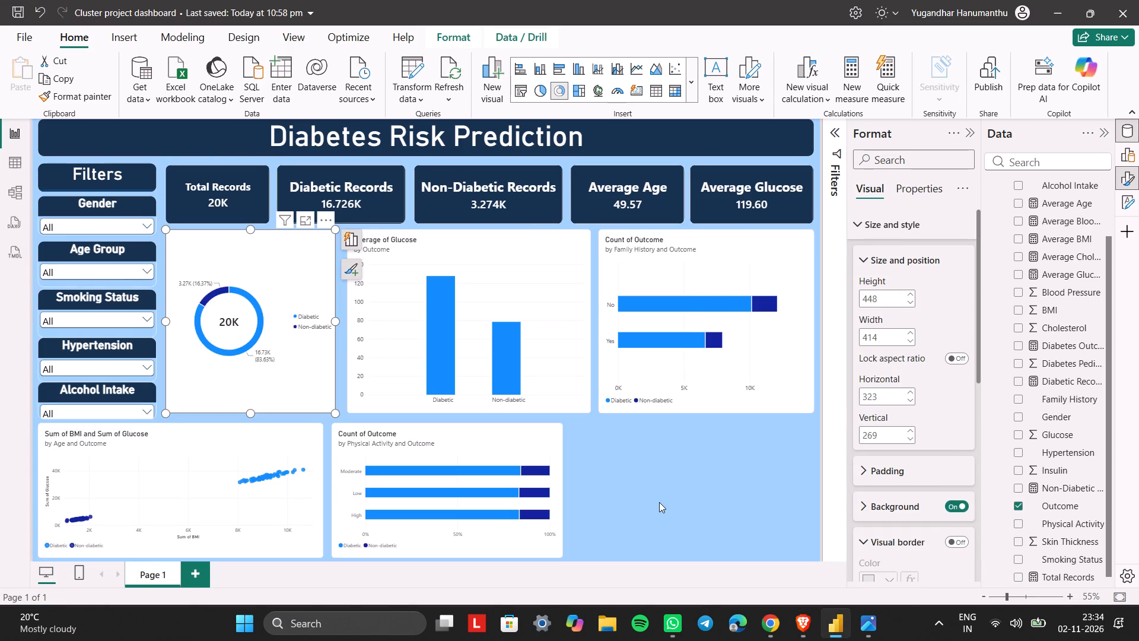
key(alt+Tab)
key(alt+Tab)
key(alt+Tab)
key(alt+Tab)
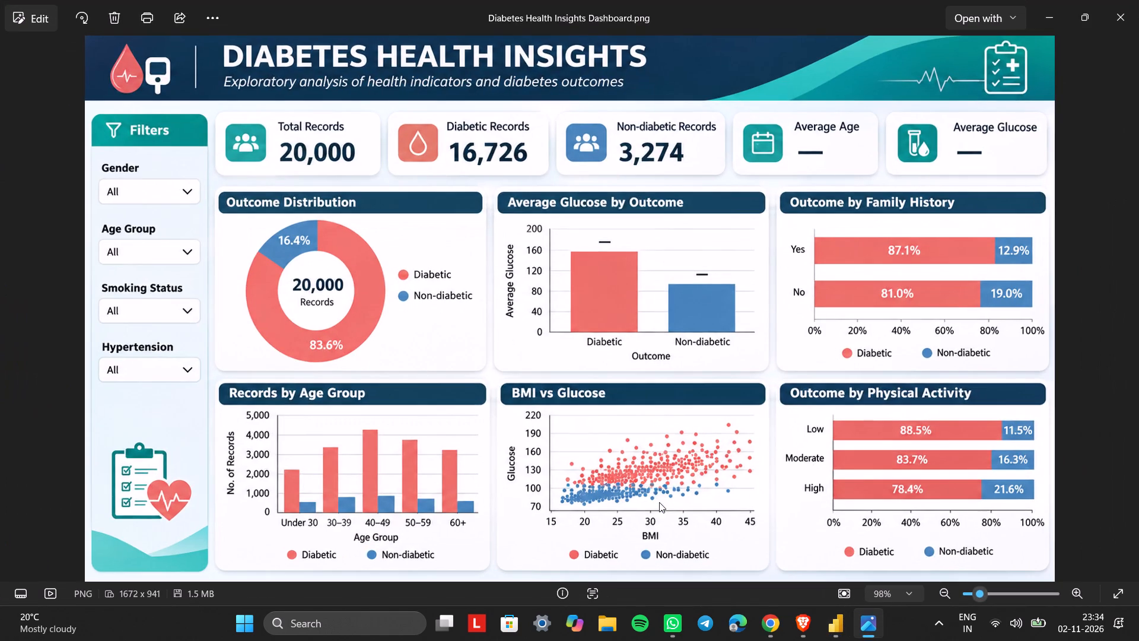
key(alt+Tab)
key(alt+Tab)
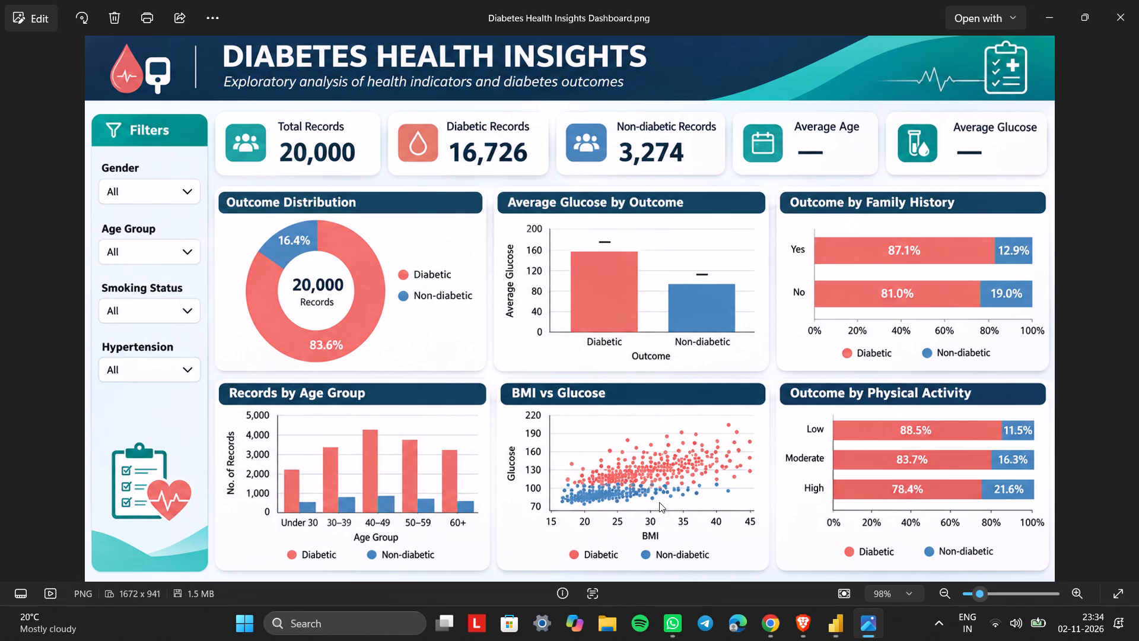
key(alt+Tab)
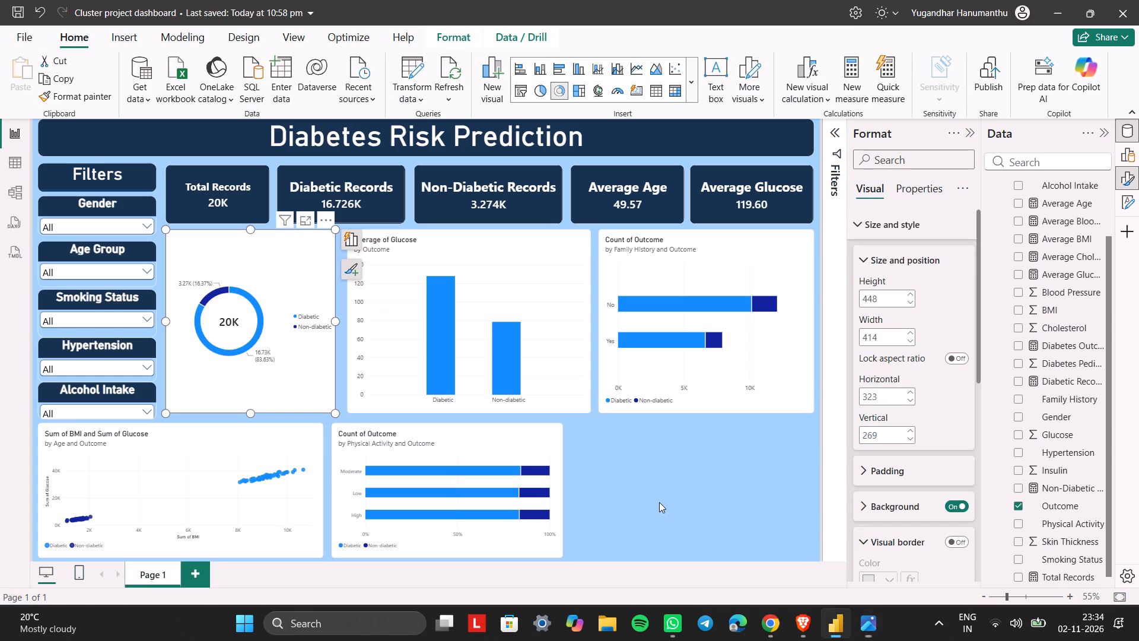
Turn on the title of the donut chart in the Power BI report.
click(281, 285)
scroll(876, 363, down, 5)
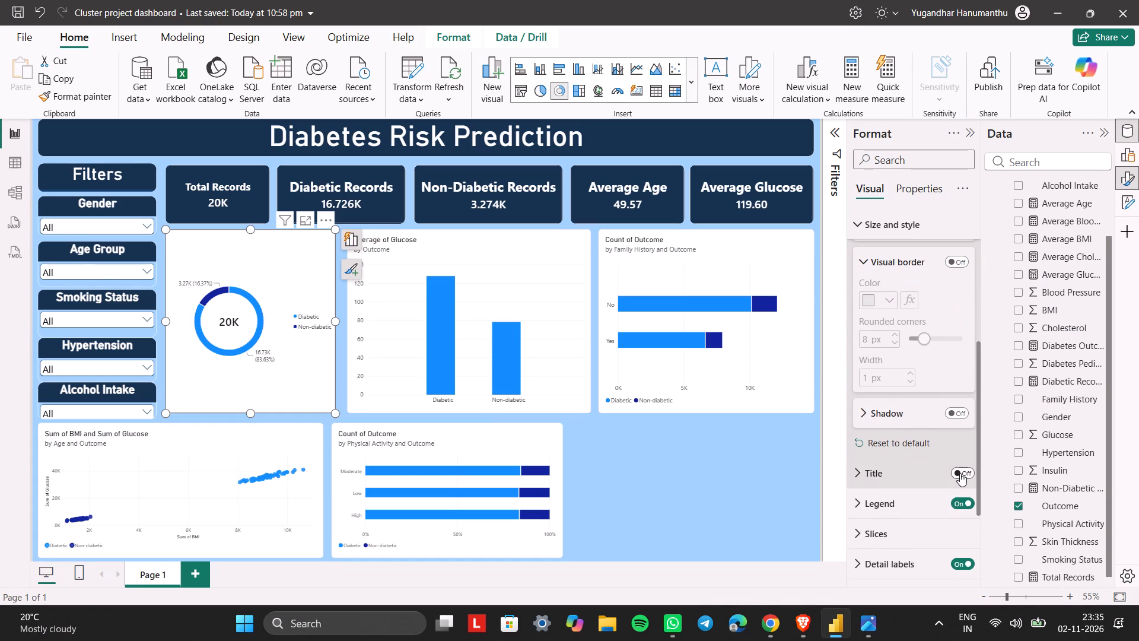
click(960, 473)
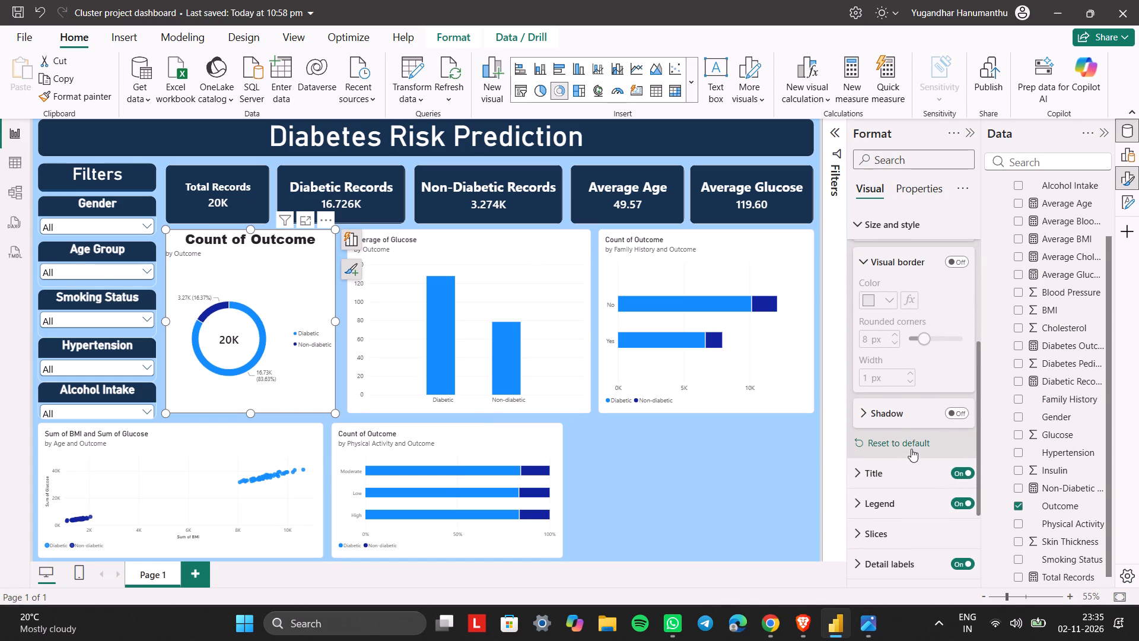
Replace the donut chart's title text with "Outcome Distribution", checking the wording against the reference image.
click(879, 472)
scroll(879, 472, down, 1)
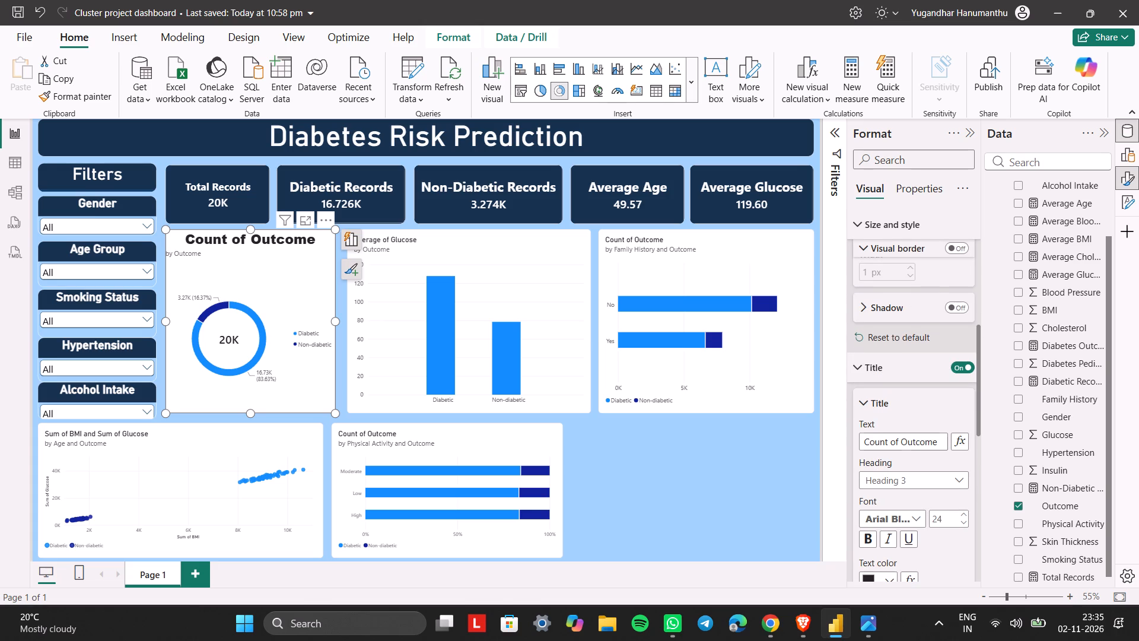
click(907, 442)
key(Right)
key(Right)
key(Right)
key(Right)
key(Right)
key(Right)
key(BackSpace)
key(BackSpace)
key(BackSpace)
key(BackSpace)
key(BackSpace)
key(BackSpace)
key(BackSpace)
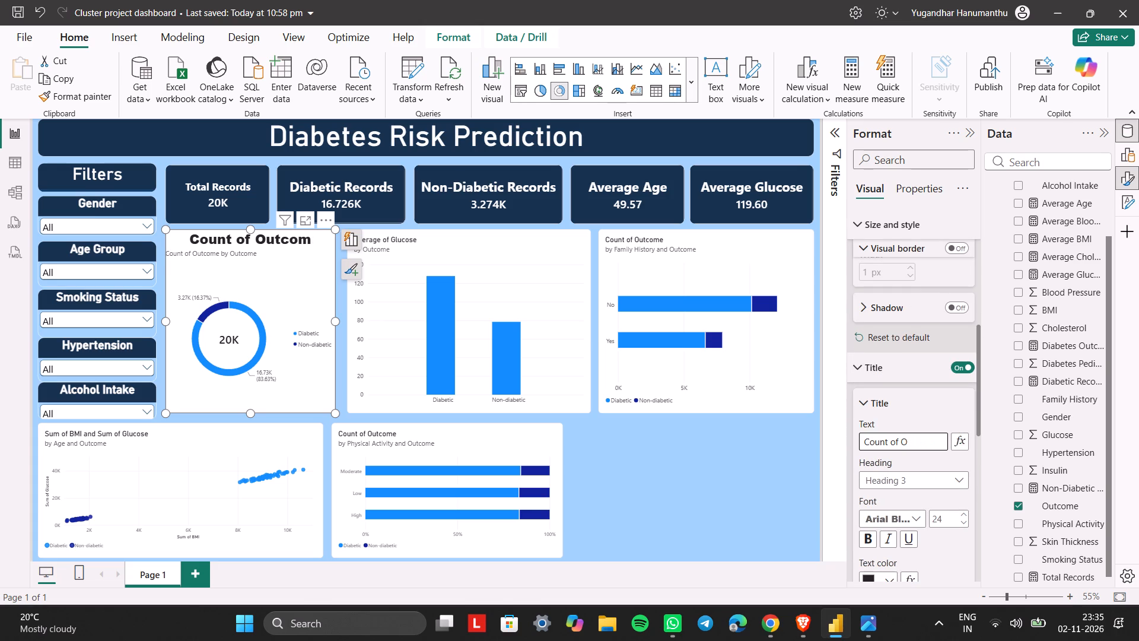
key(BackSpace)
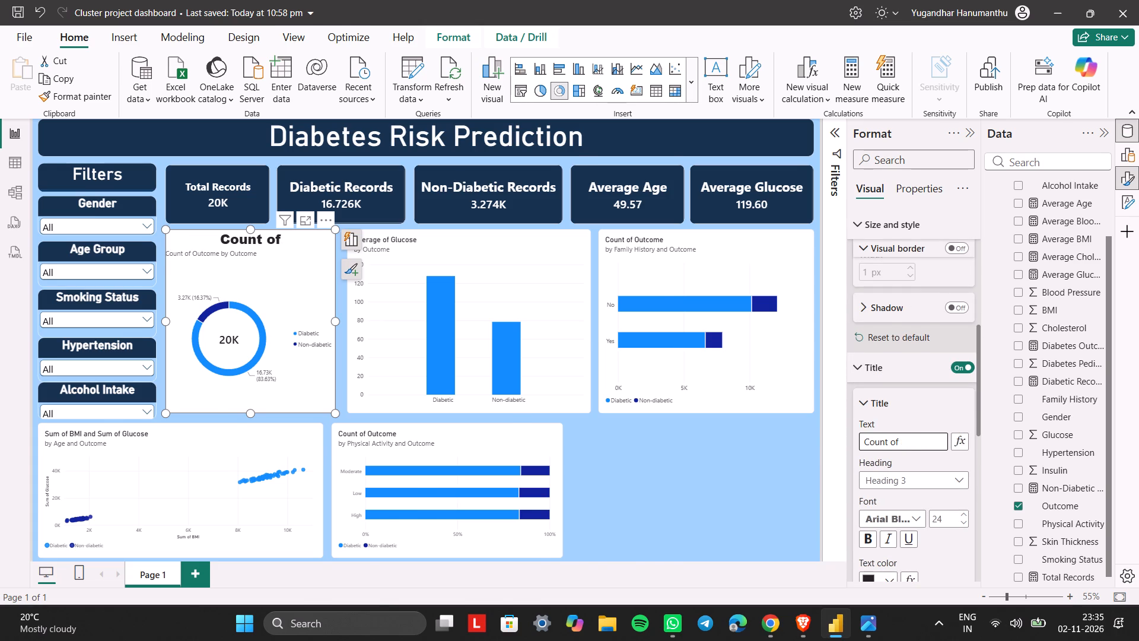
key(alt+Tab)
key(alt+Tab)
key(BackSpace)
key(BackSpace)
key(BackSpace)
key(BackSpace)
key(BackSpace)
key(BackSpace)
key(BackSpace)
key(BackSpace)
key(BackSpace)
text(Outcome)
key(space)
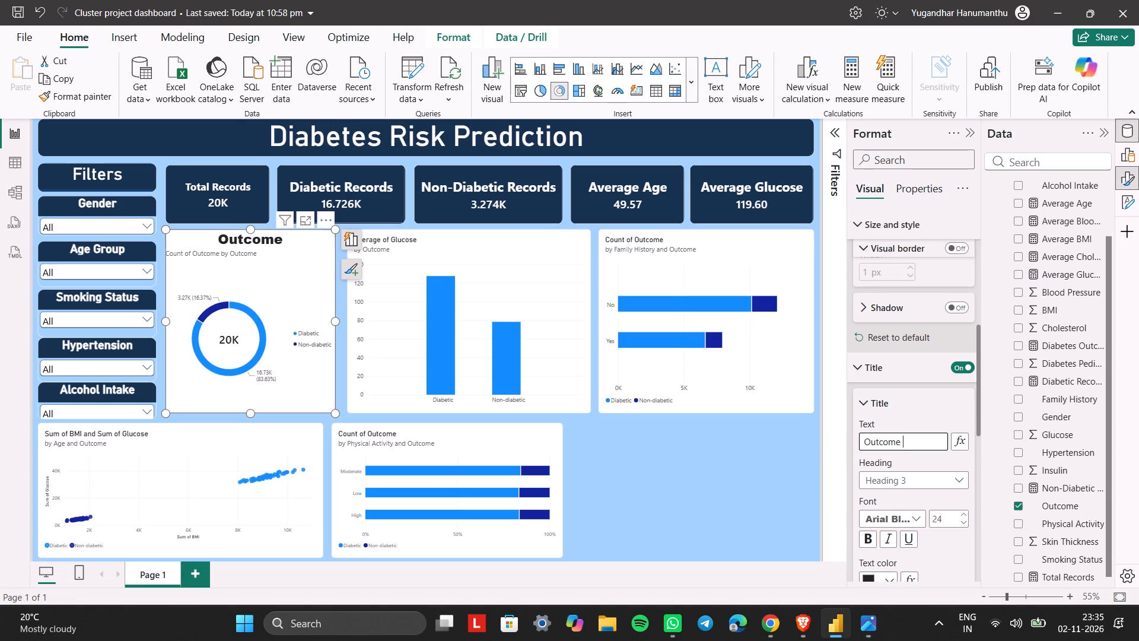
text(Distribution)
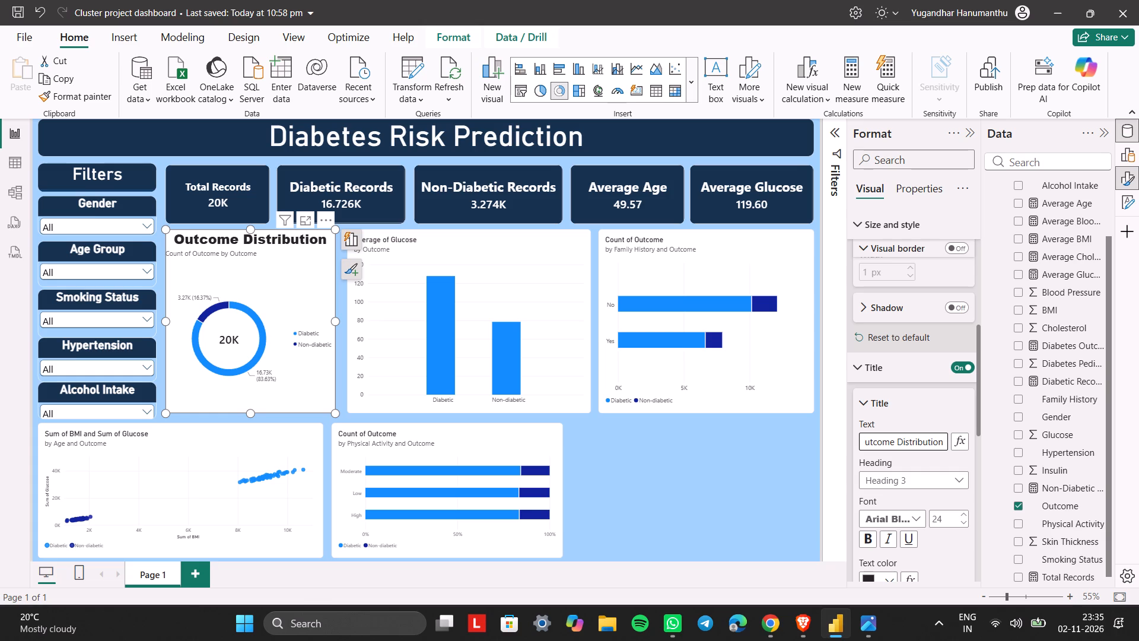
Set the donut chart title's font size to 23.
click(963, 522)
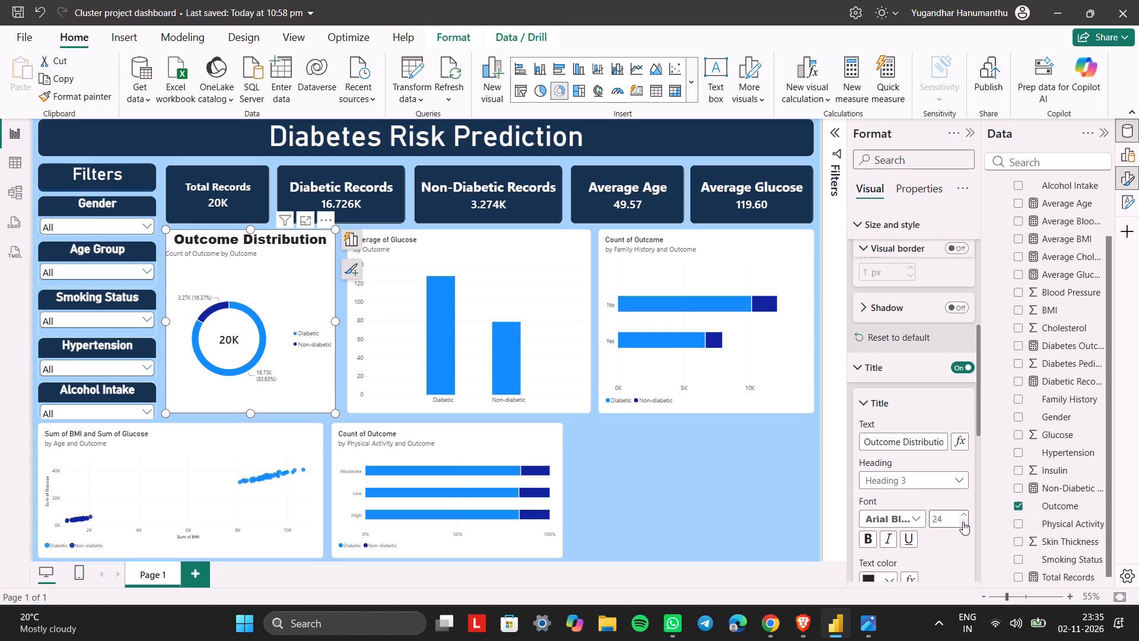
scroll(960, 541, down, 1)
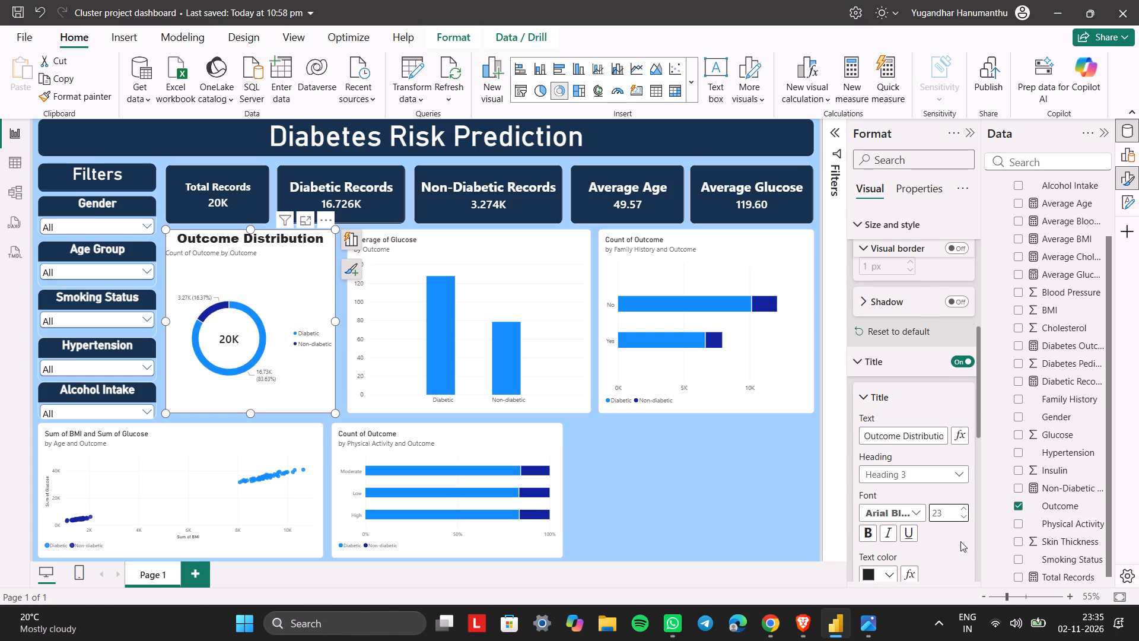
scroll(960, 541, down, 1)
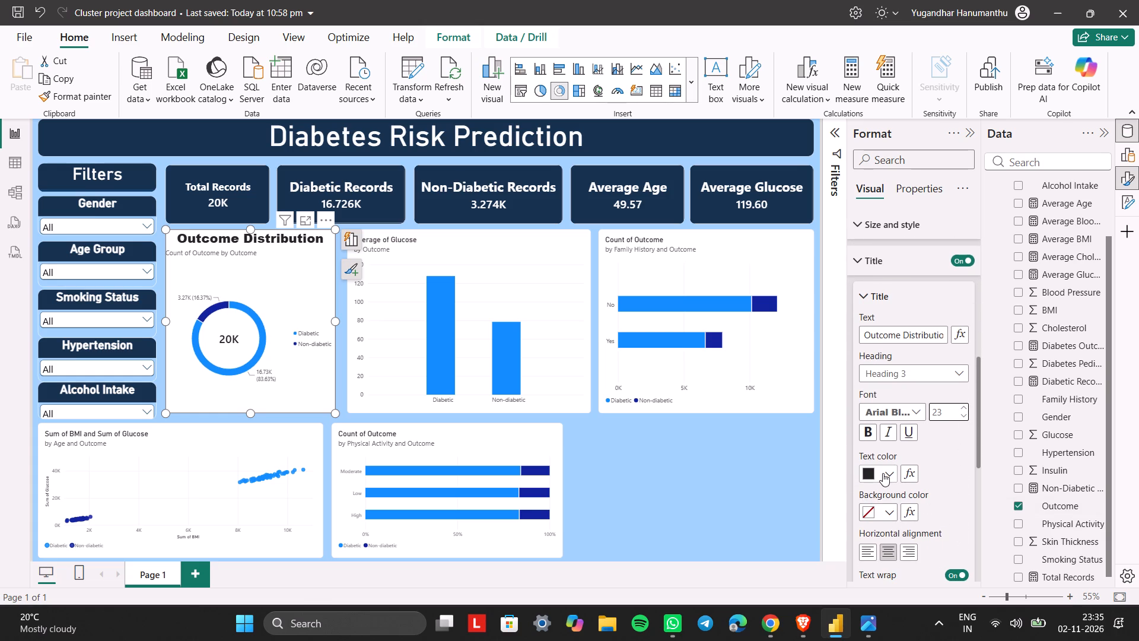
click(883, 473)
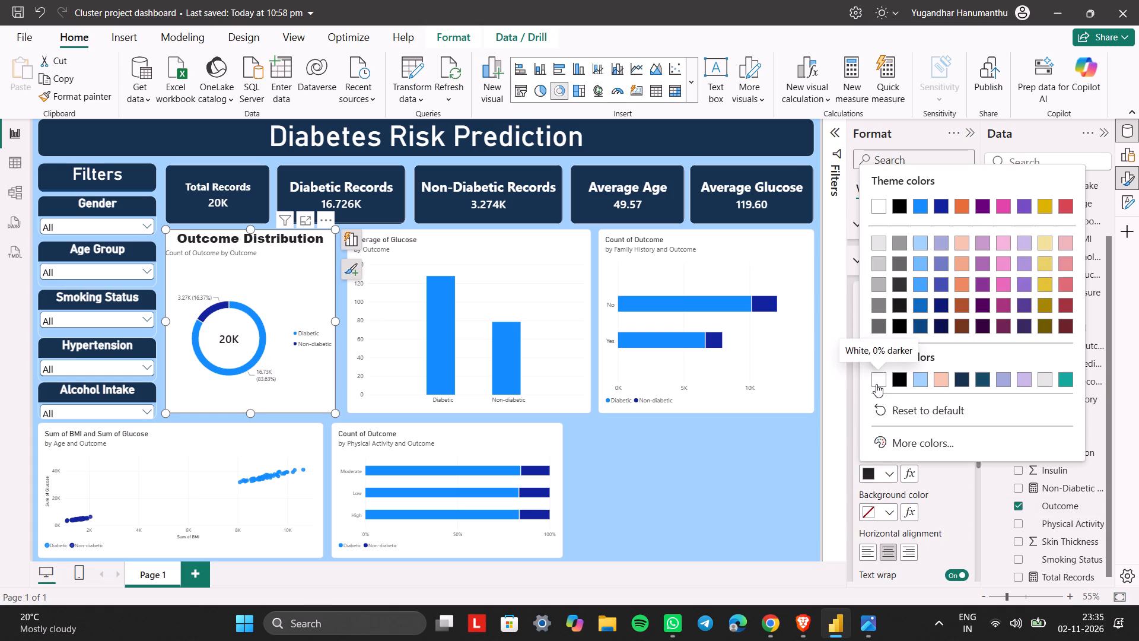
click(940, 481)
Turn off the donut chart's subtitle.
scroll(944, 496, down, 1)
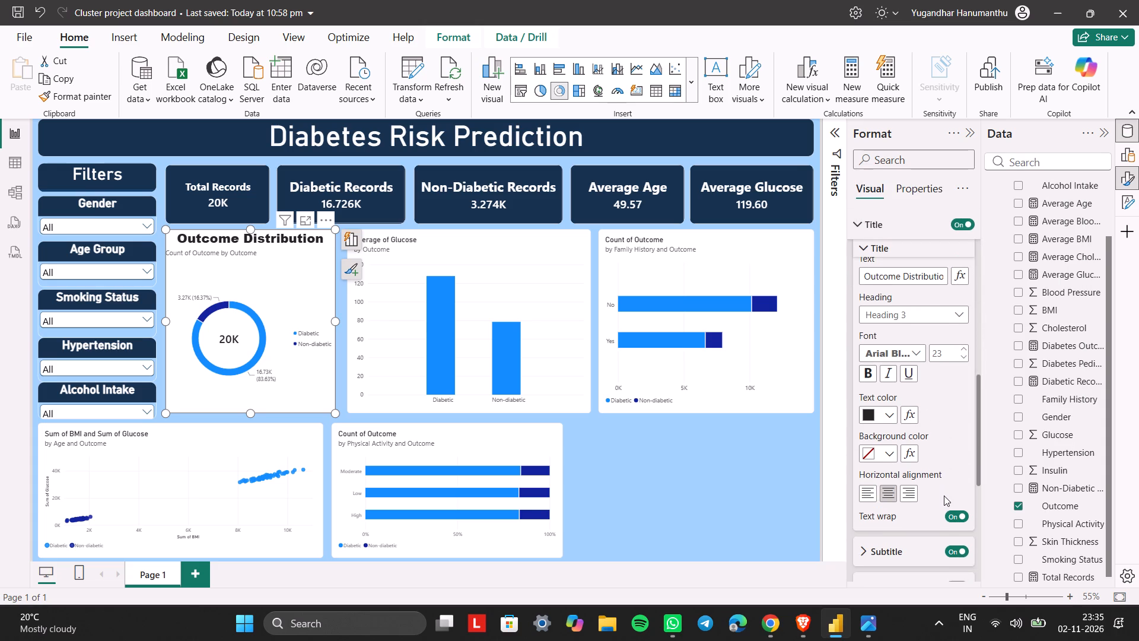
scroll(927, 510, down, 1)
click(958, 452)
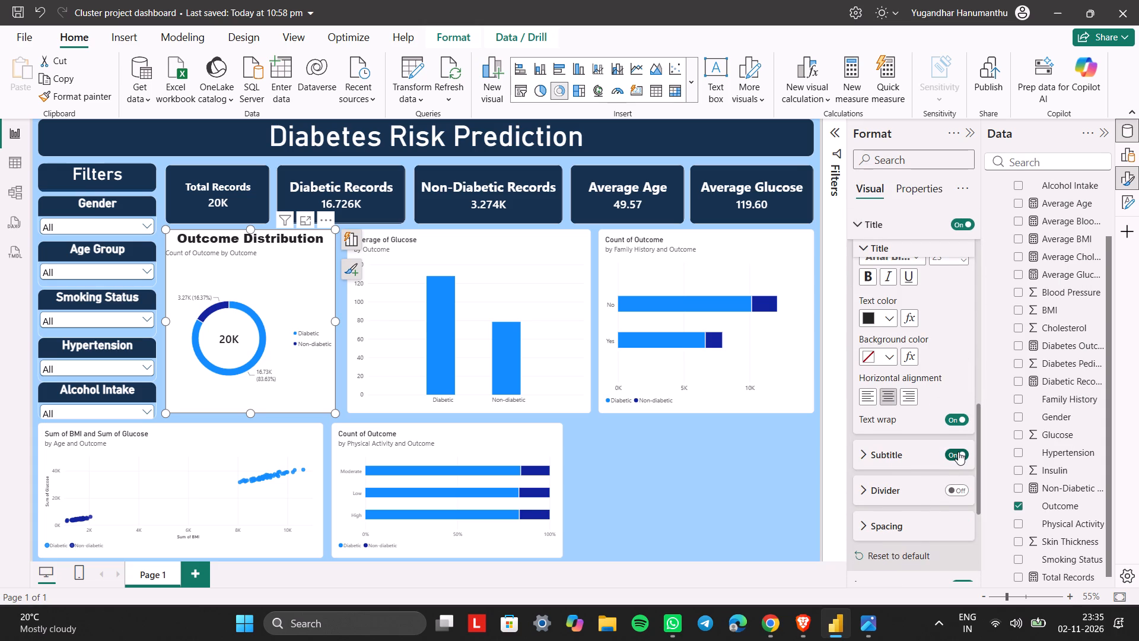
Choose Center right as the position of the donut chart's legend.
scroll(918, 508, down, 2)
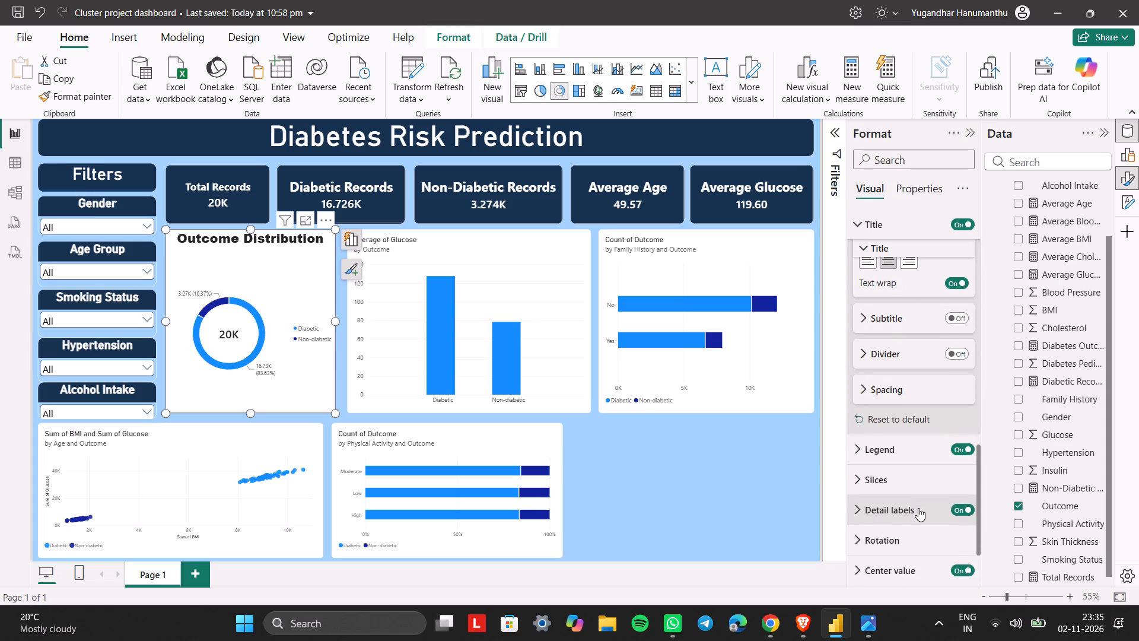
scroll(918, 508, down, 1)
click(860, 387)
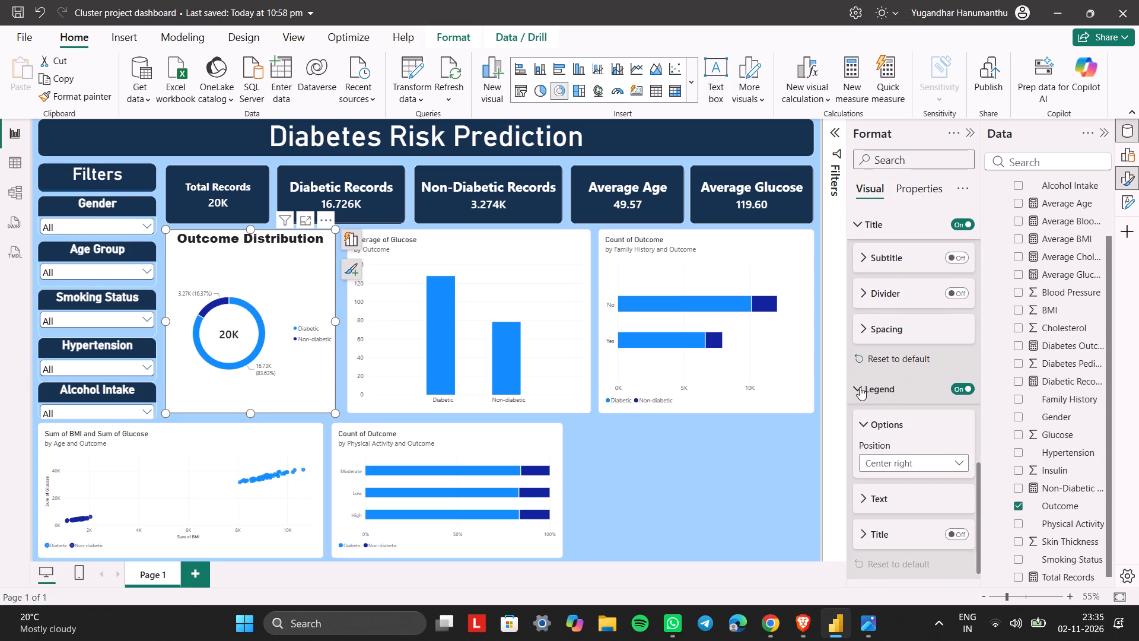
click(884, 464)
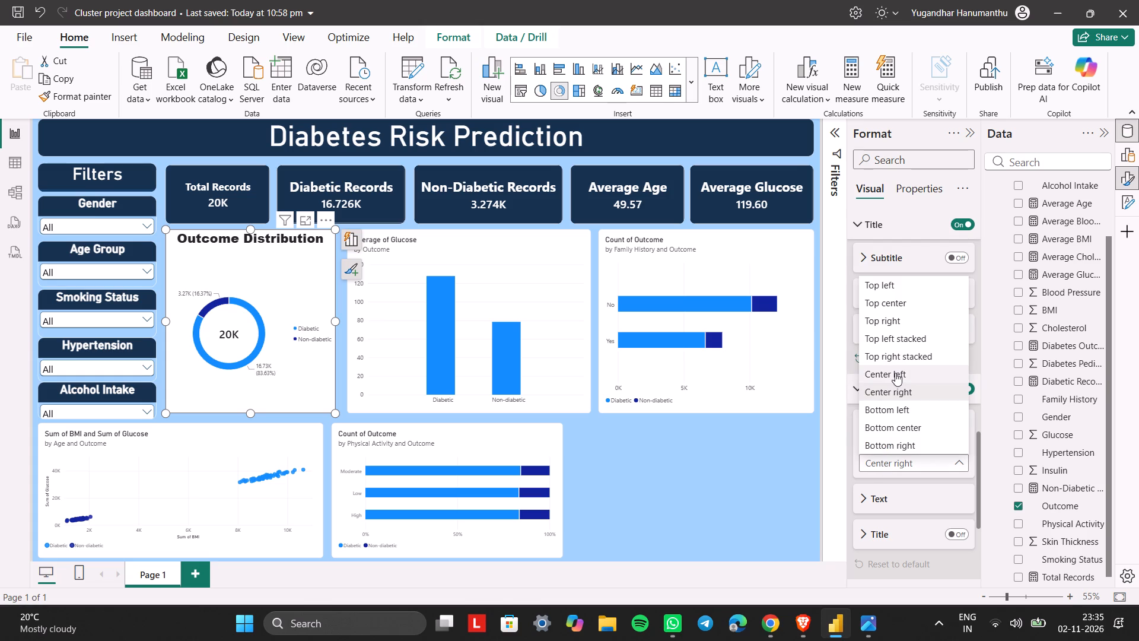
click(889, 392)
Set the donut chart's legend text size to 14.
scroll(889, 392, down, 1)
click(880, 388)
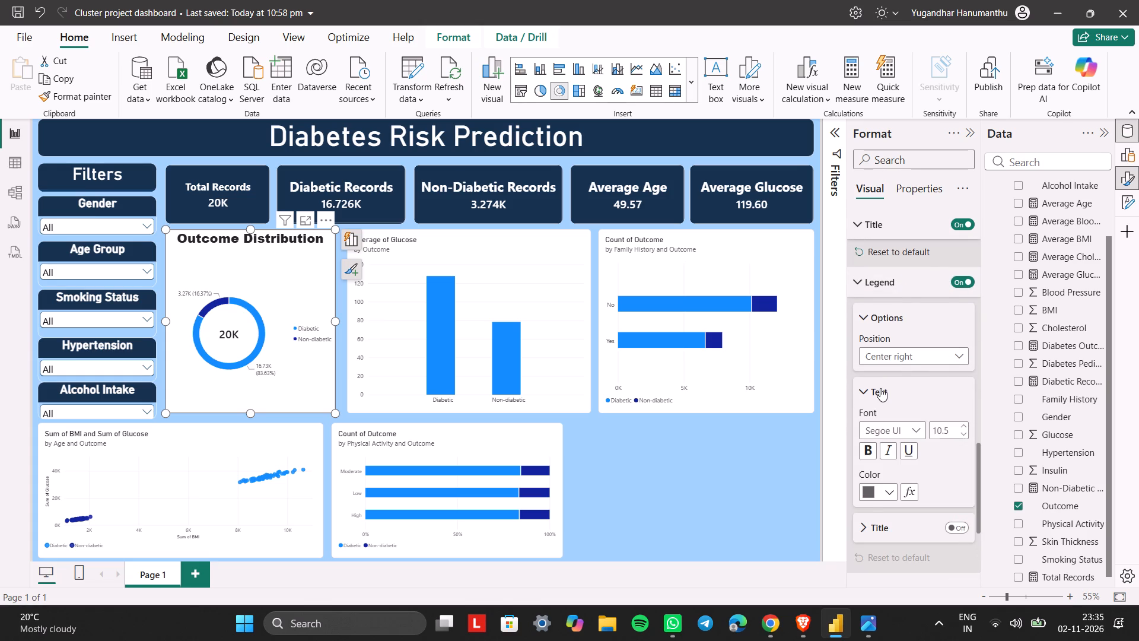
triple_click(960, 423)
double_click(960, 423)
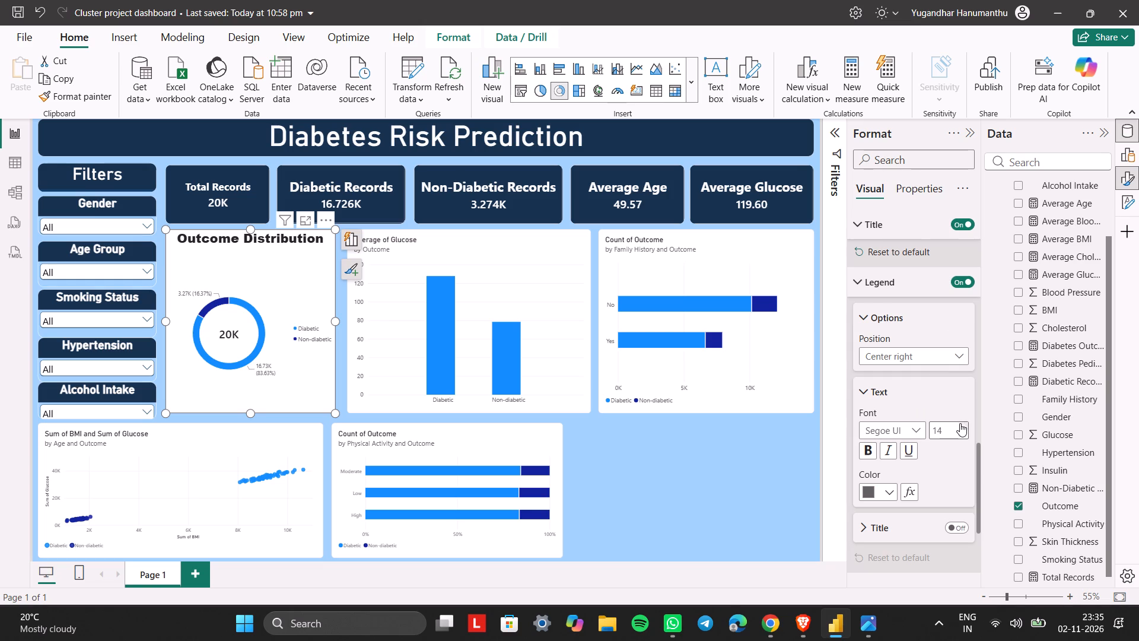
Set the donut chart's legend text to size 11 and color #242424.
click(960, 423)
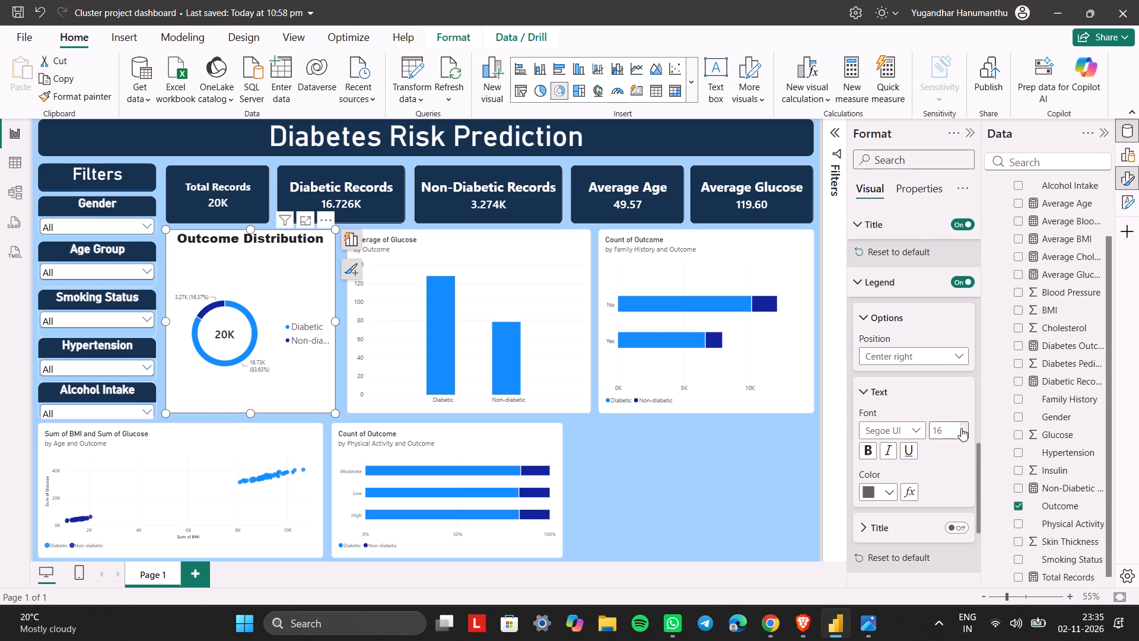
triple_click(963, 434)
click(963, 434)
click(963, 434)
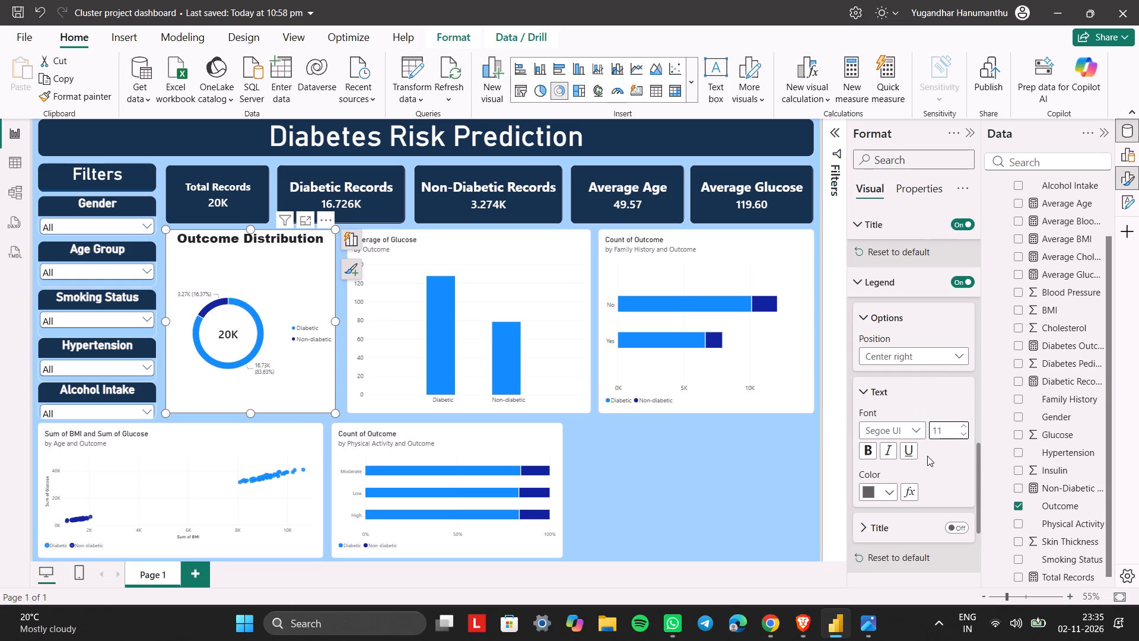
click(880, 488)
click(885, 399)
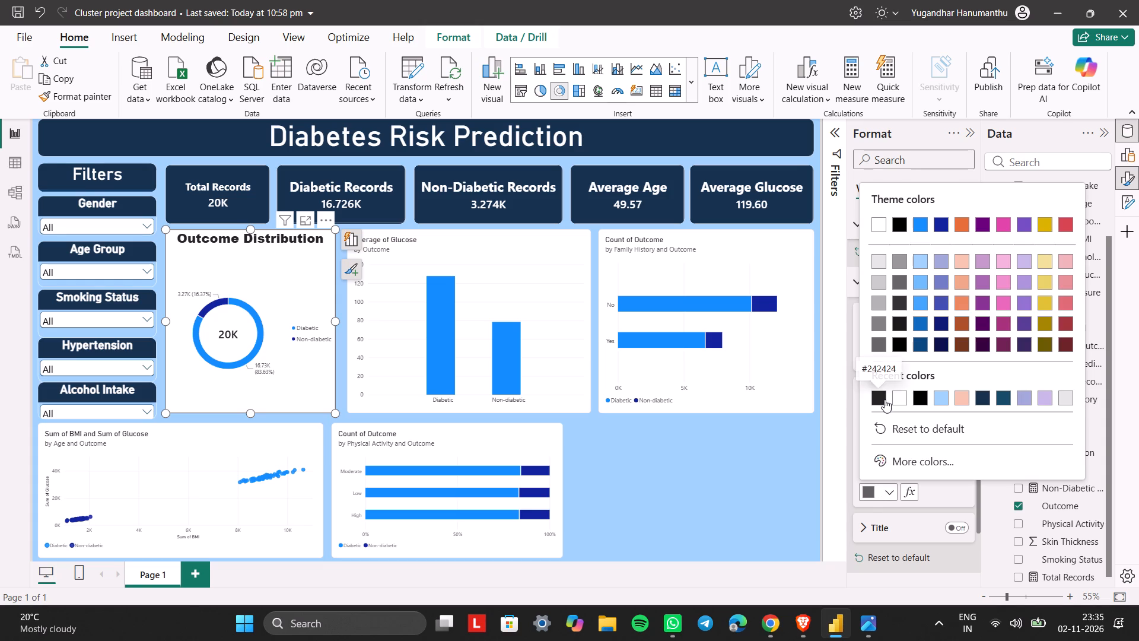
Set the position of the donut chart's detail labels to Inside.
scroll(930, 454, down, 2)
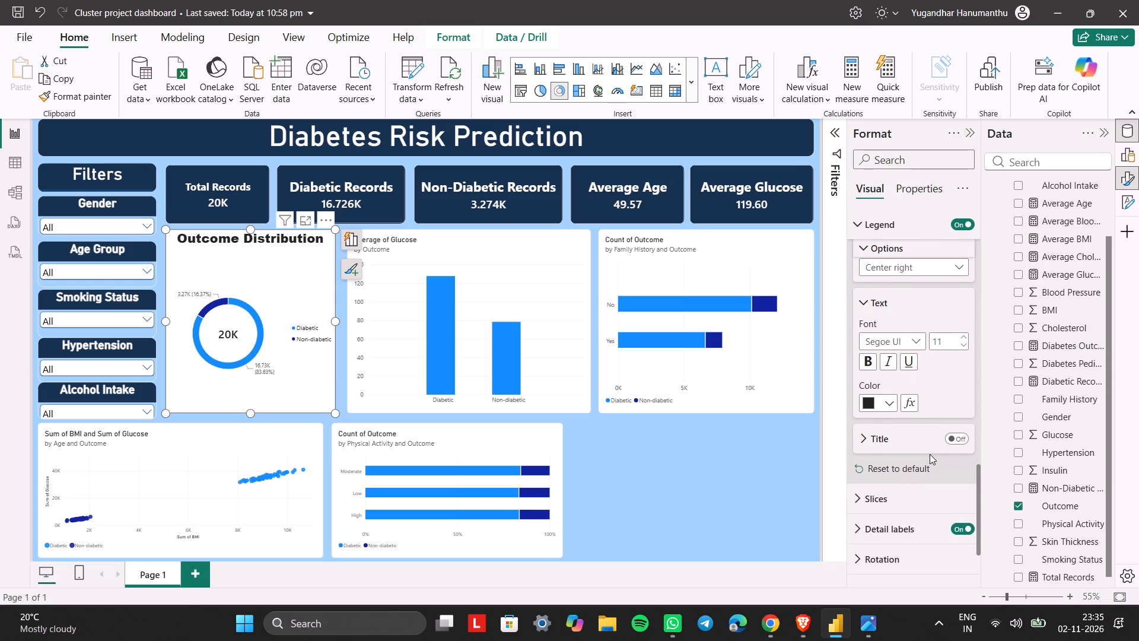
scroll(930, 454, down, 1)
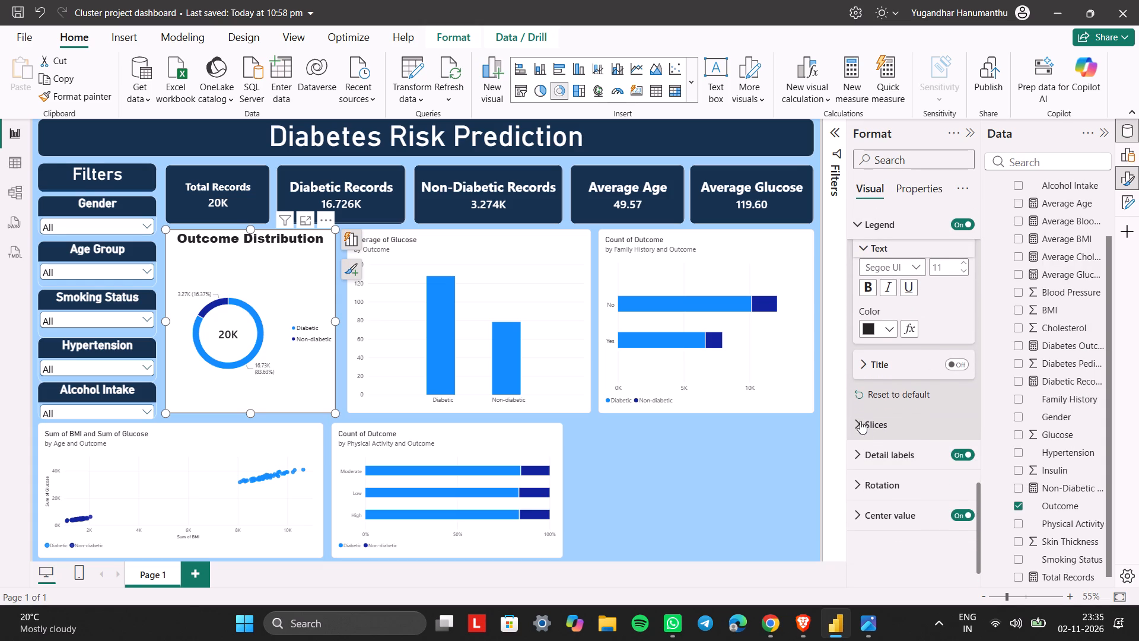
scroll(860, 421, down, 1)
click(894, 429)
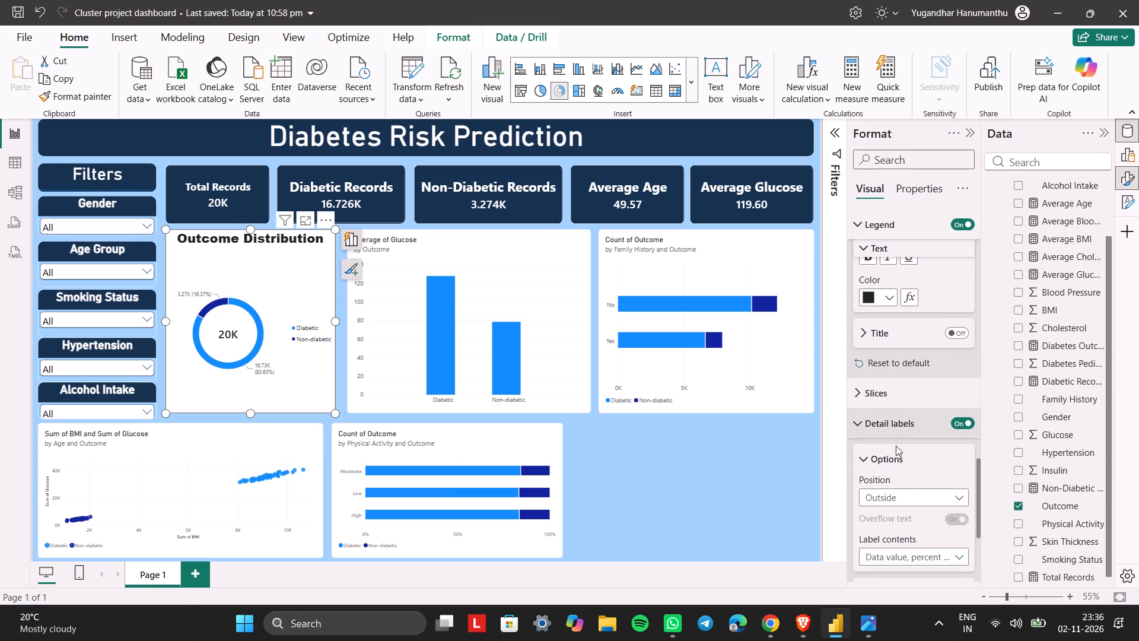
click(901, 490)
click(886, 532)
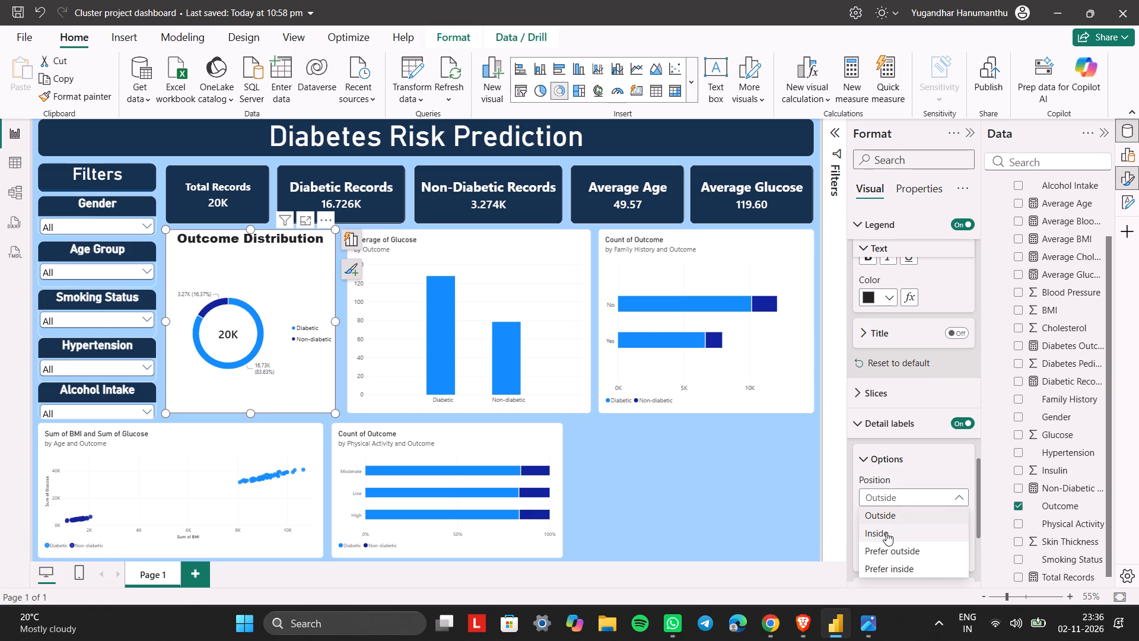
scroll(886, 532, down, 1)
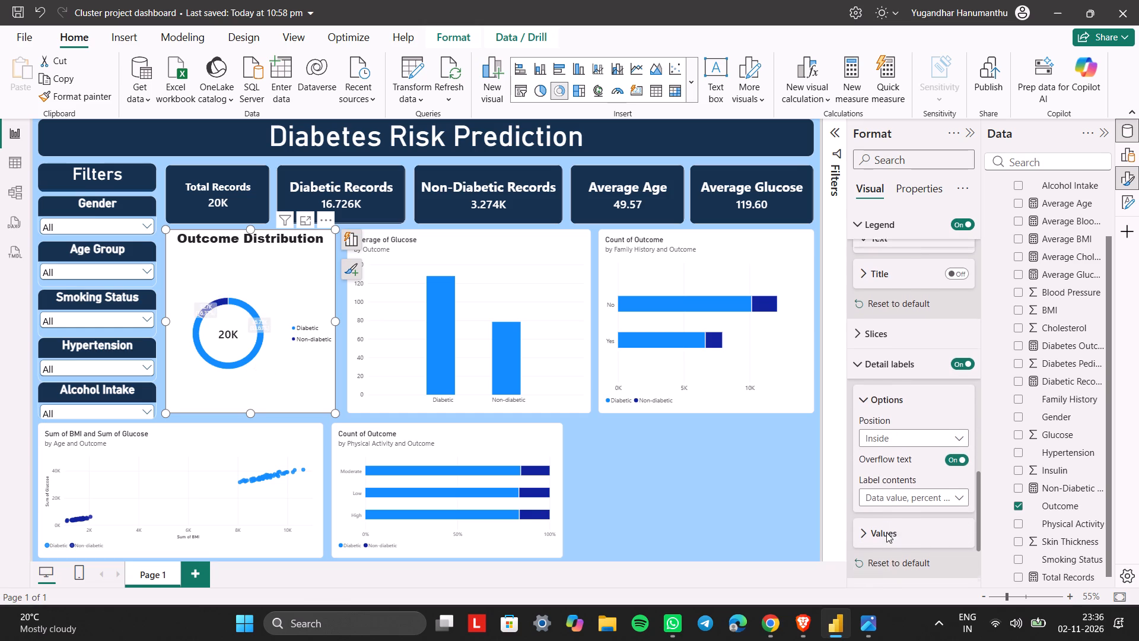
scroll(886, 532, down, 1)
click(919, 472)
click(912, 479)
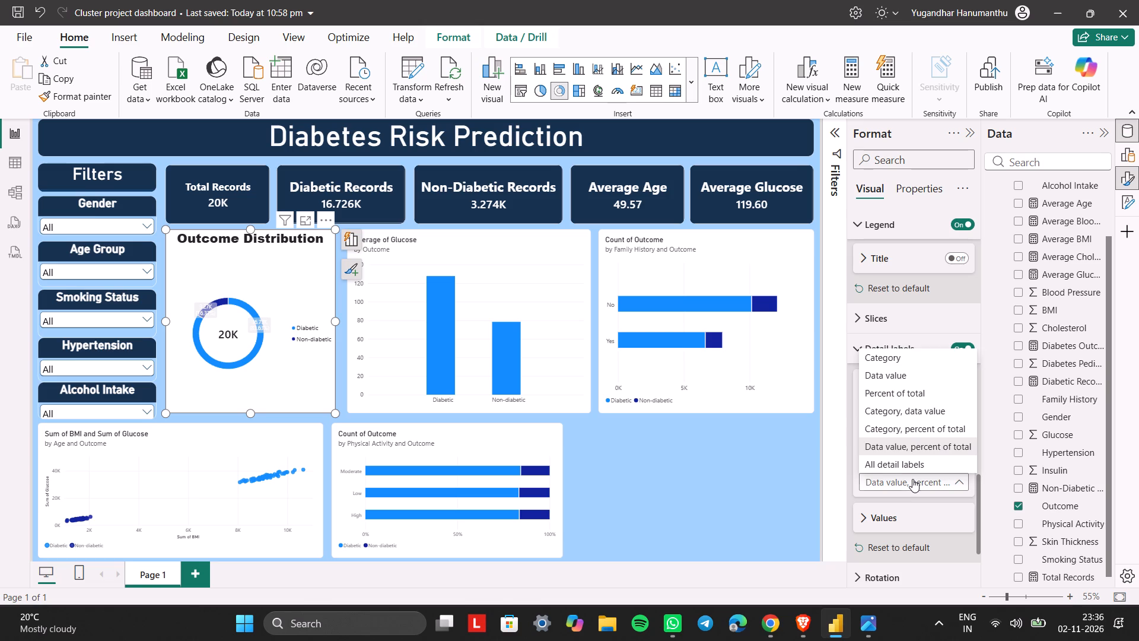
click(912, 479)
Set the color of the donut chart's detail label values to #242424.
scroll(903, 499, down, 1)
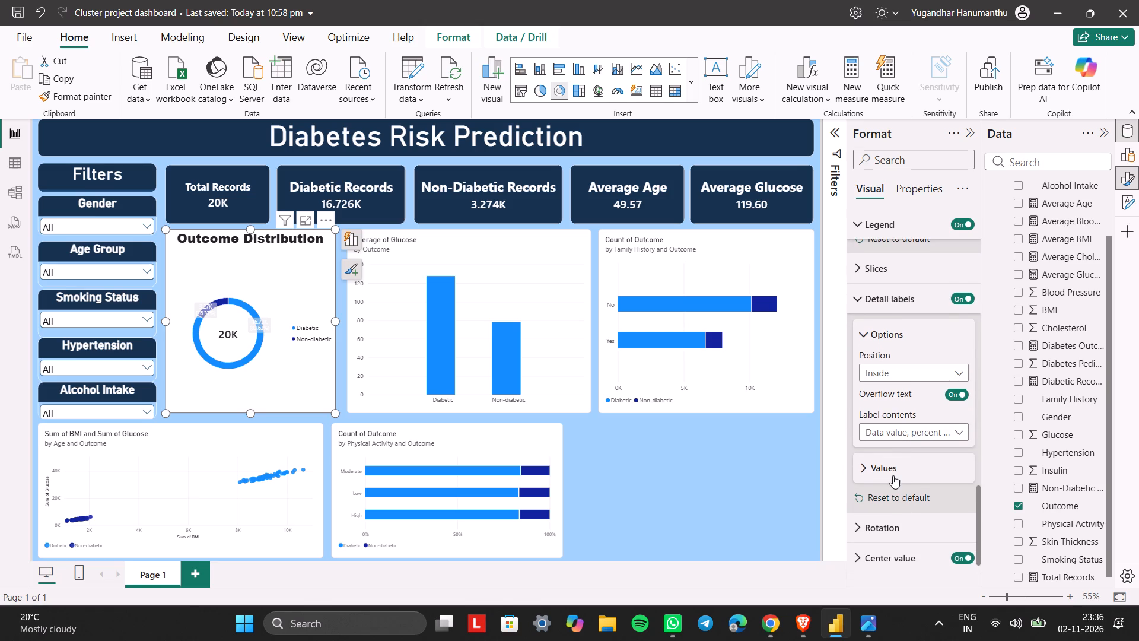
click(893, 475)
scroll(893, 475, down, 1)
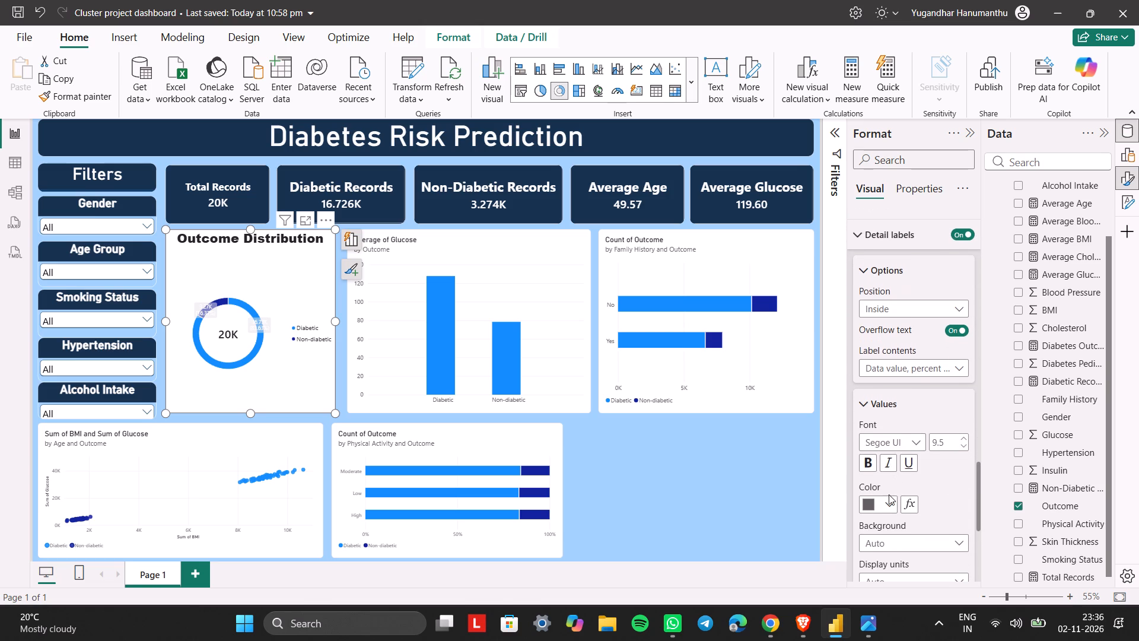
click(889, 494)
click(887, 502)
click(879, 409)
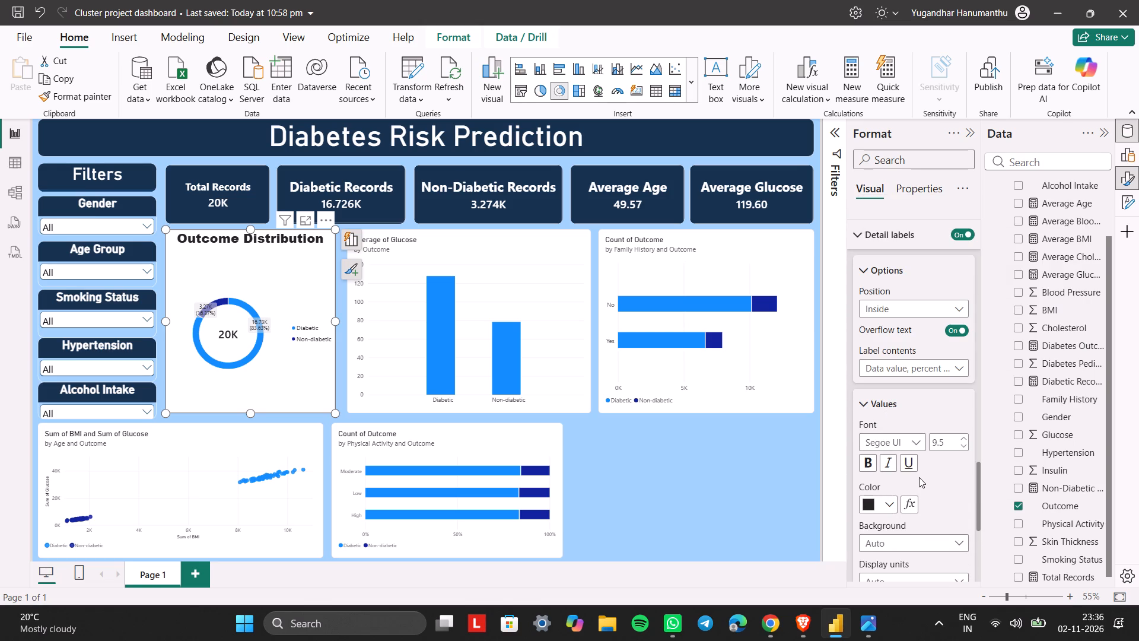
Review the donut chart's remaining detail label value settings and its general properties.
click(919, 477)
click(946, 481)
scroll(946, 481, down, 3)
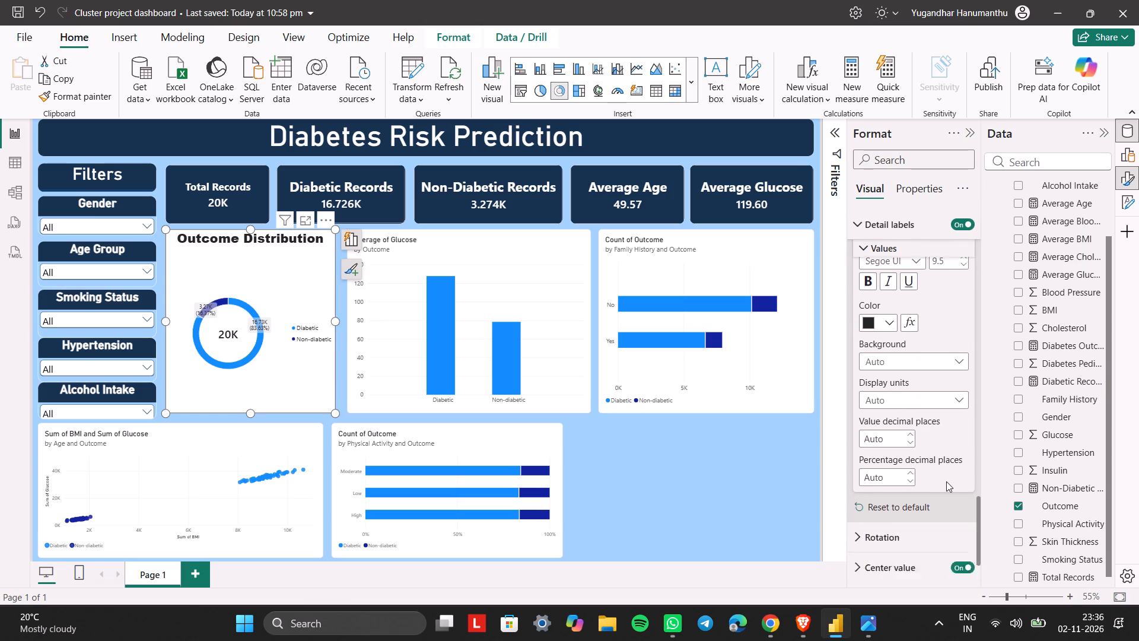
scroll(946, 481, down, 2)
scroll(922, 490, up, 2)
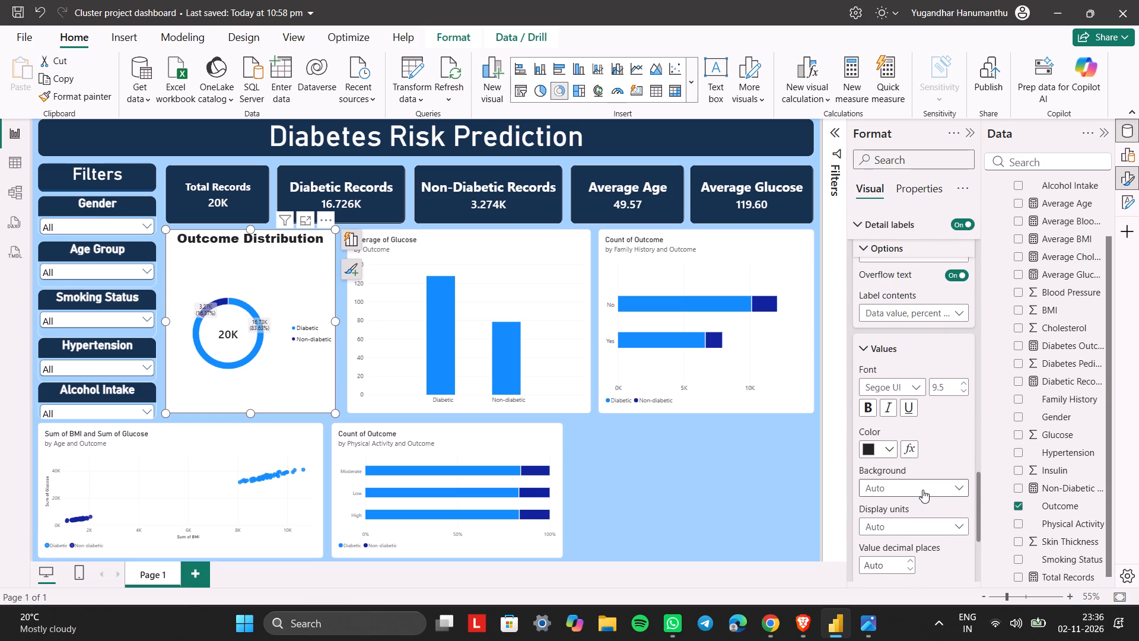
click(914, 186)
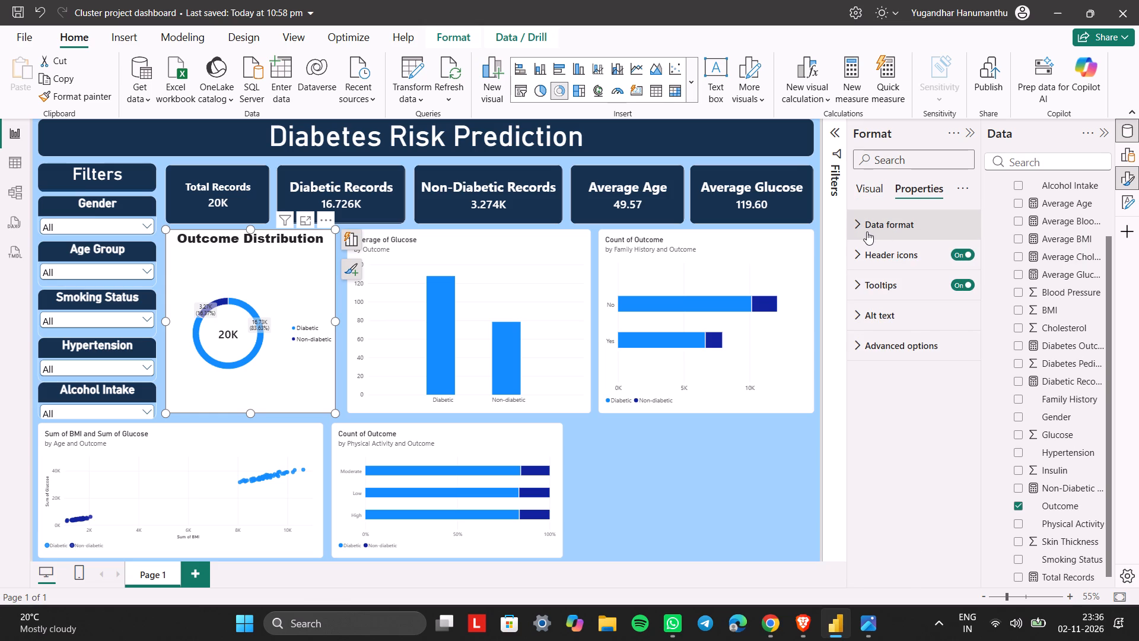
click(862, 339)
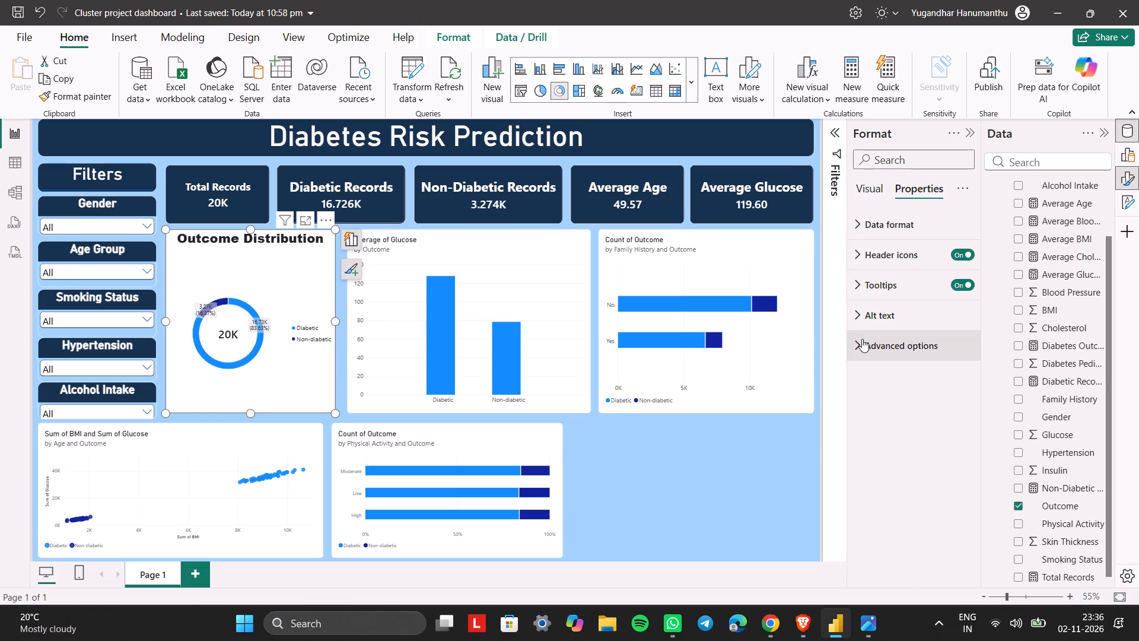
click(862, 339)
Set the height of the donut chart visual to 450.
click(876, 195)
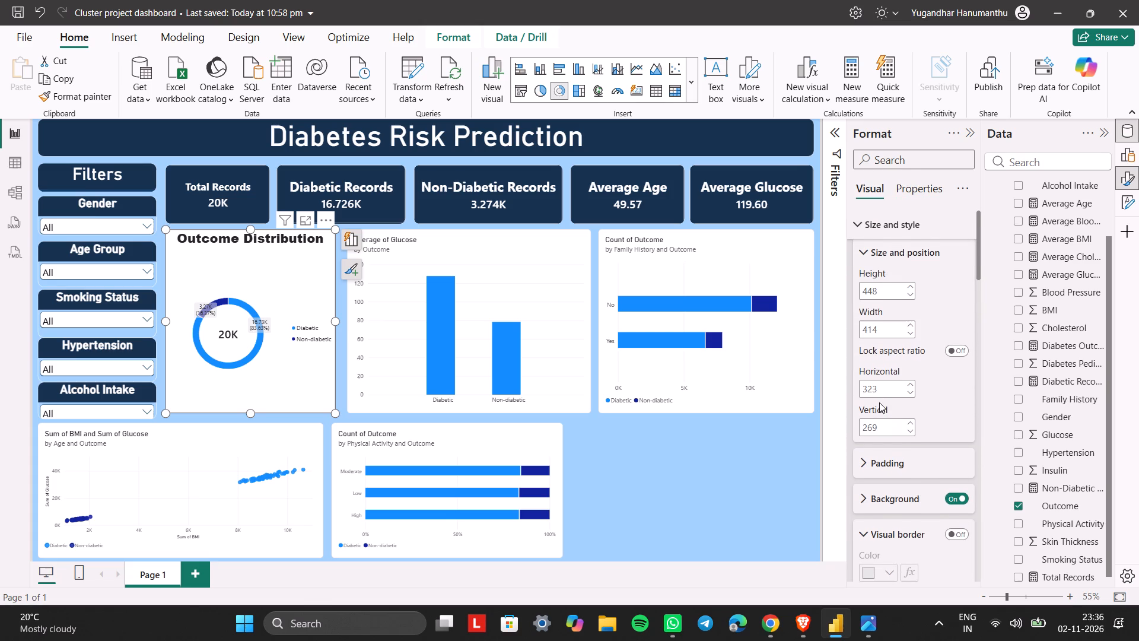
scroll(879, 402, down, 2)
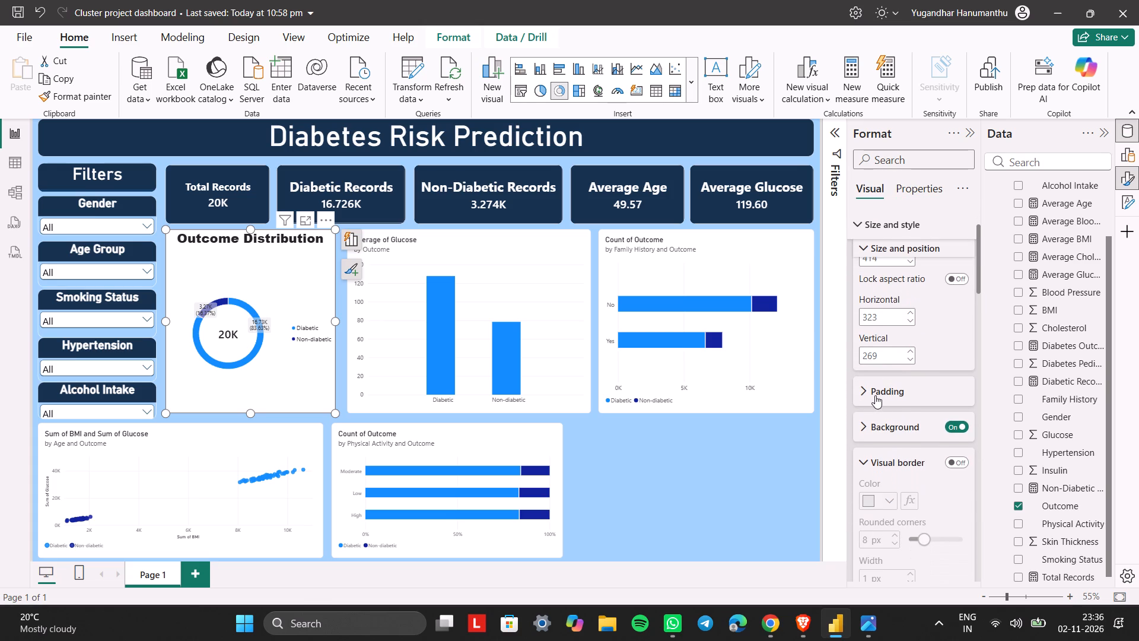
scroll(875, 395, up, 2)
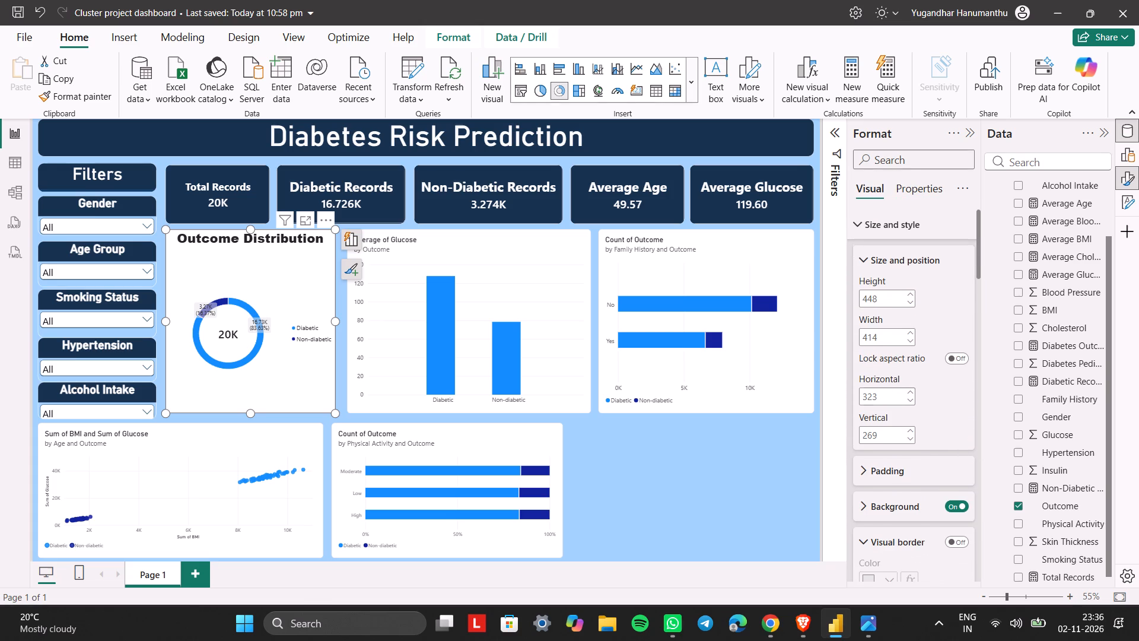
click(874, 301)
click(874, 301)
click(876, 299)
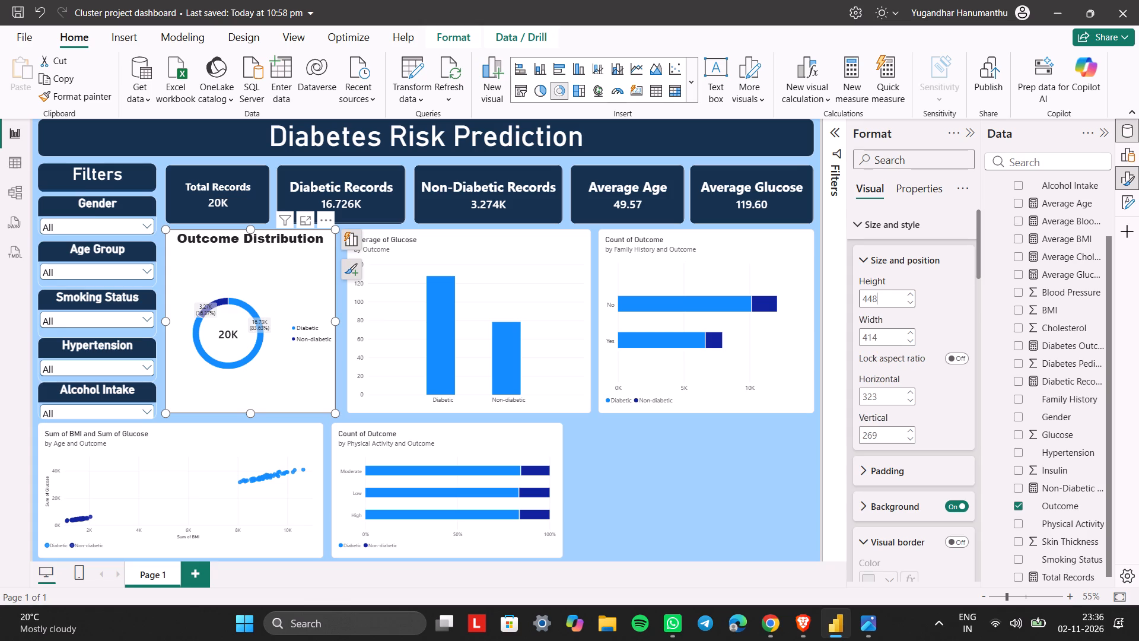
key(BackSpace)
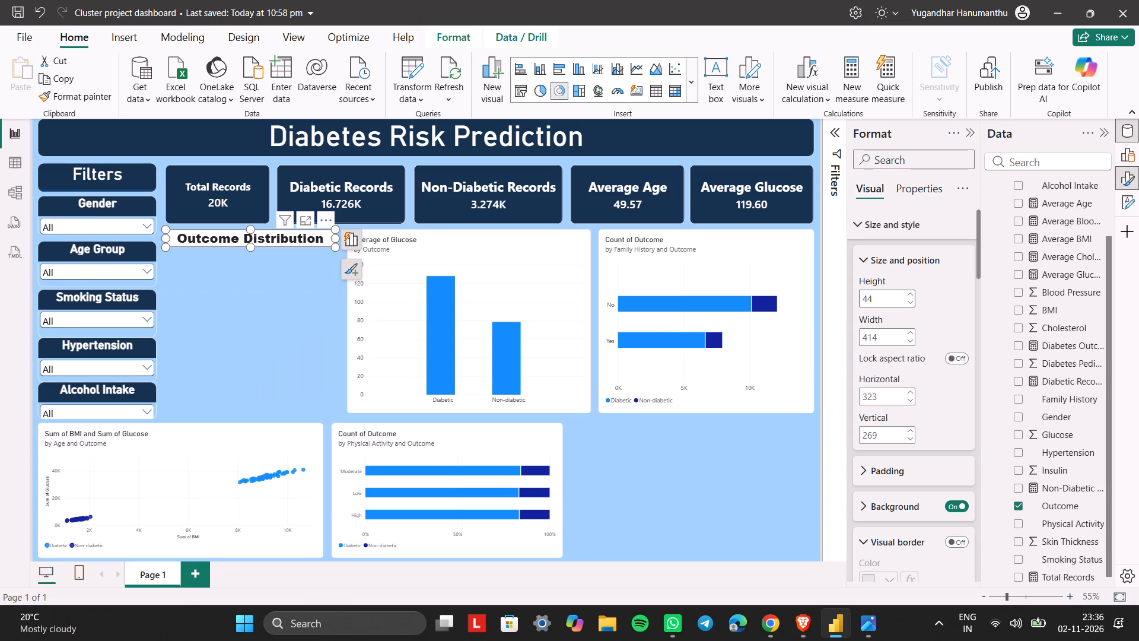
key(5)
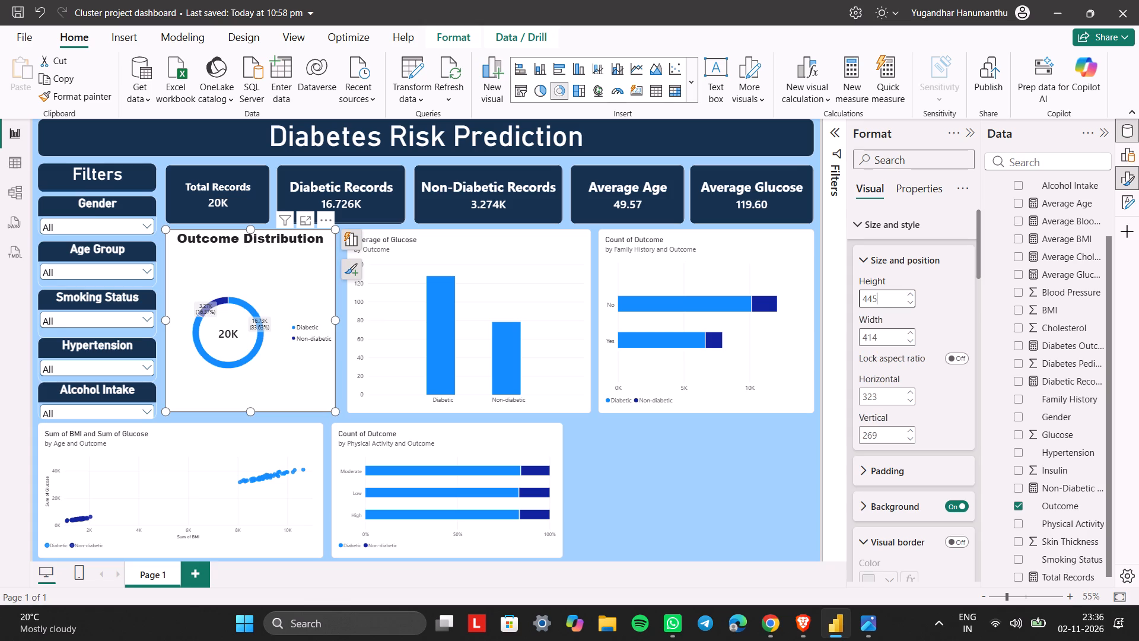
key(BackSpace)
key(BackSpace)
text(50)
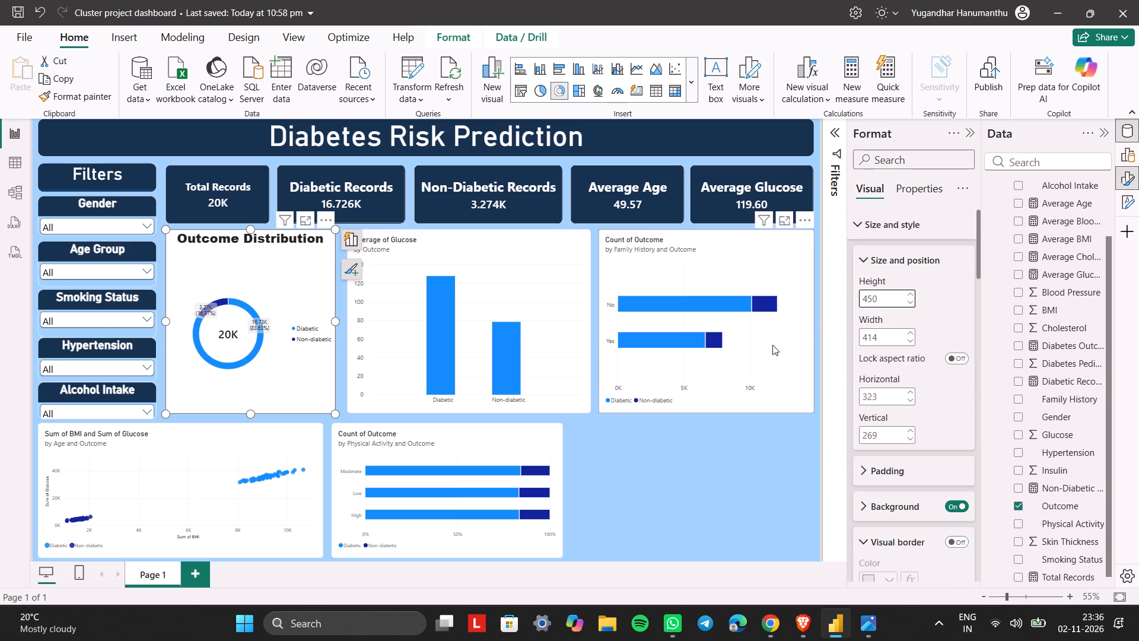
Examine the donut chart's padding and background settings.
scroll(890, 409, down, 1)
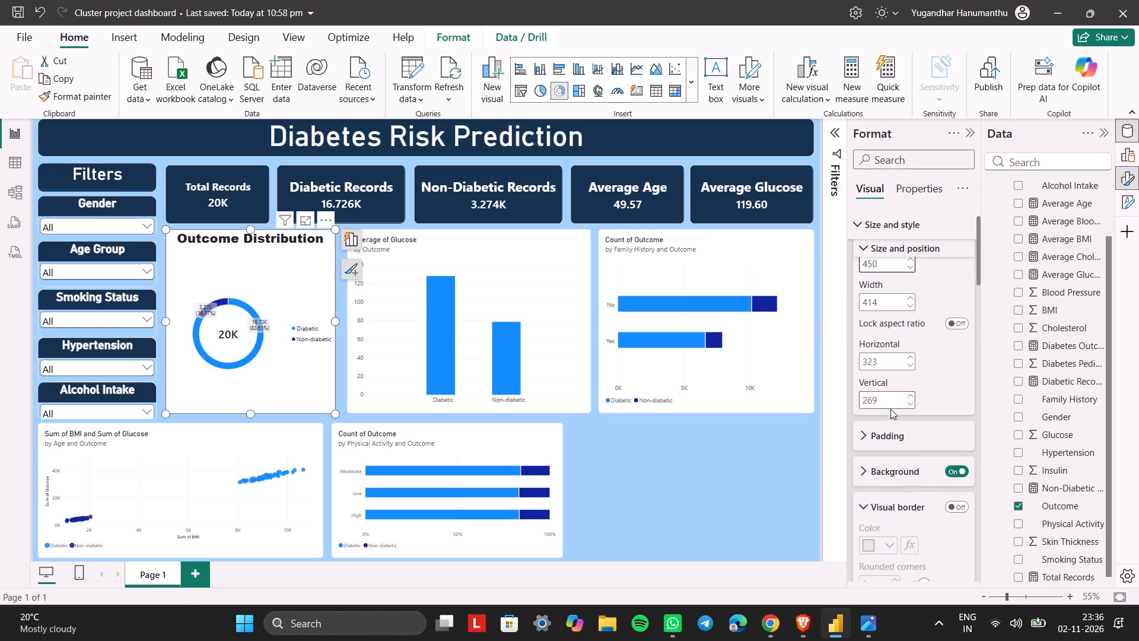
scroll(890, 409, down, 1)
click(890, 409)
click(890, 409)
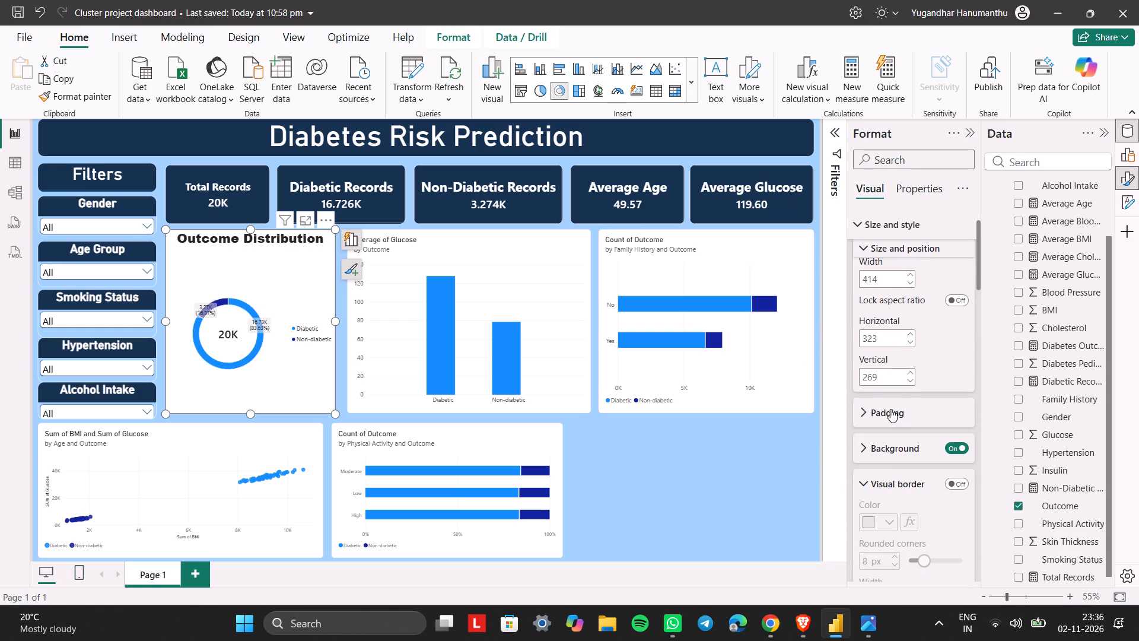
click(888, 458)
scroll(888, 458, down, 1)
click(899, 418)
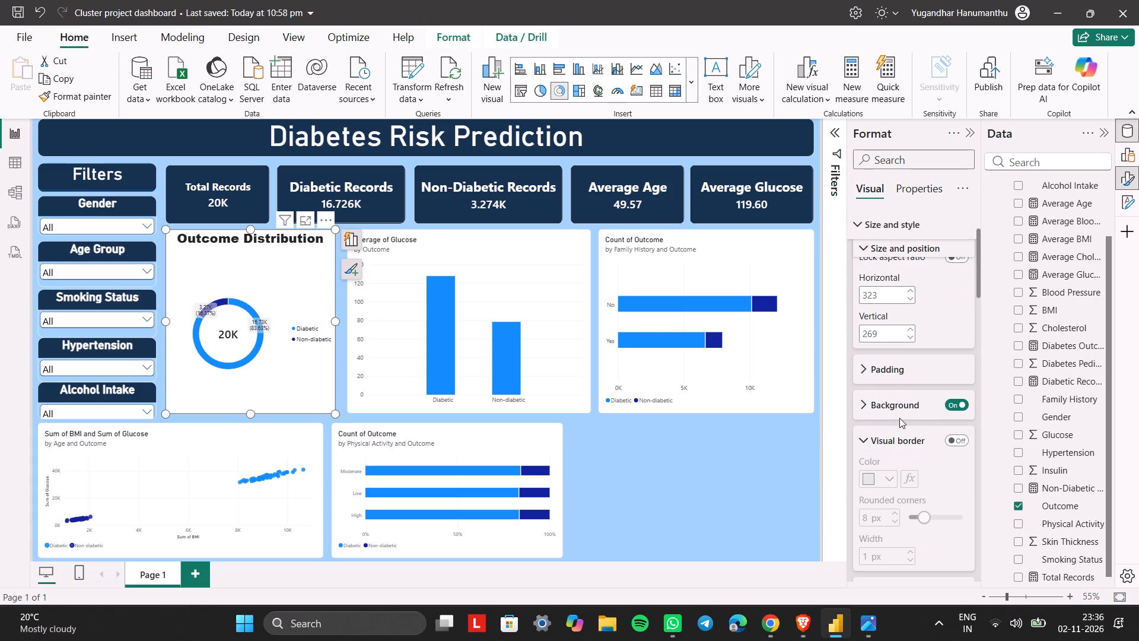
click(889, 410)
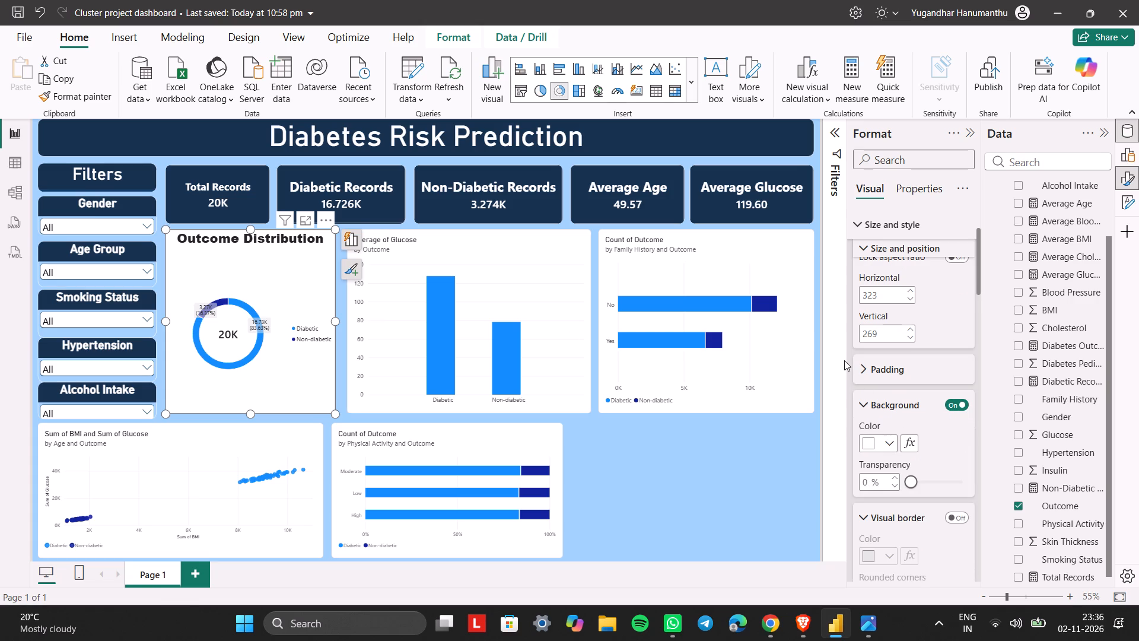
Turn on the donut chart's visual border in white with 15 px rounded corners.
scroll(847, 365, up, 9)
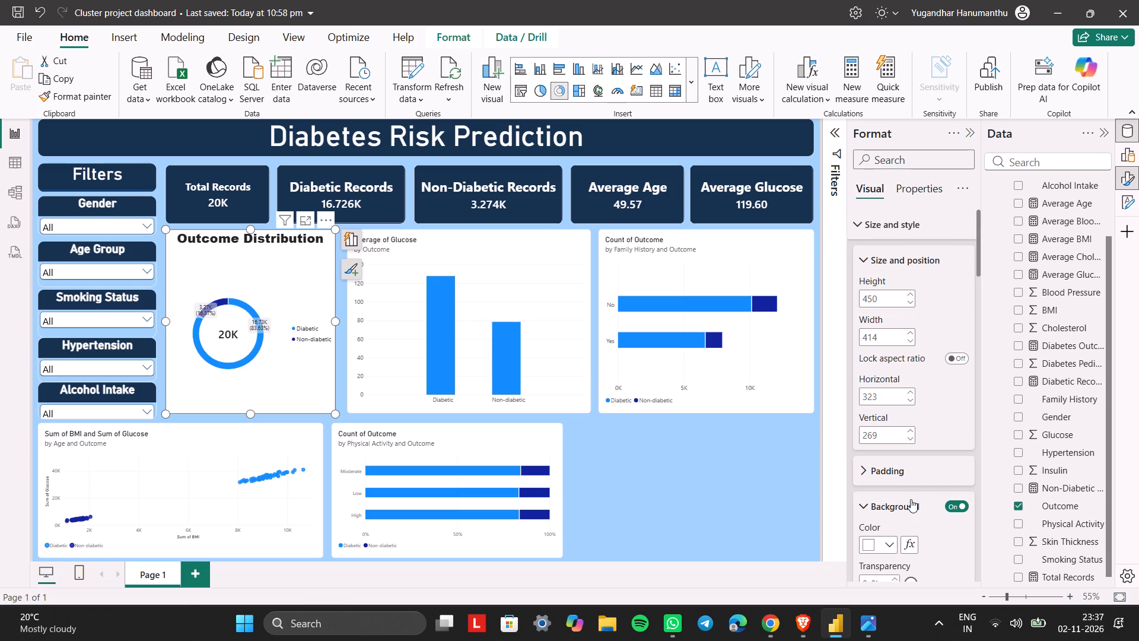
scroll(911, 499, down, 3)
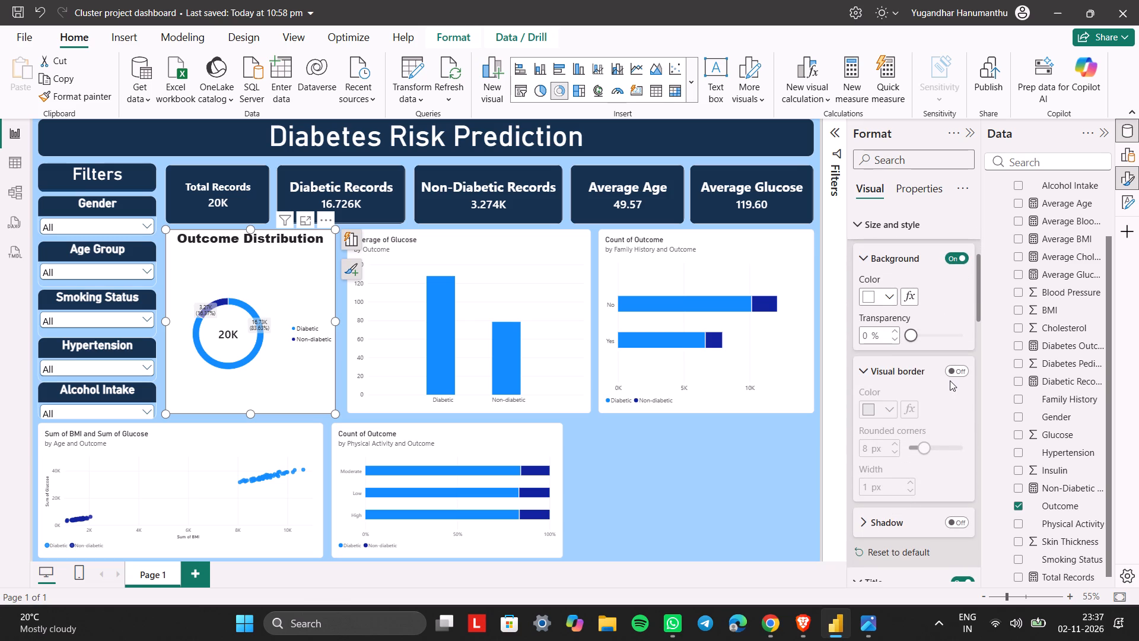
click(957, 374)
drag(924, 447, 932, 448)
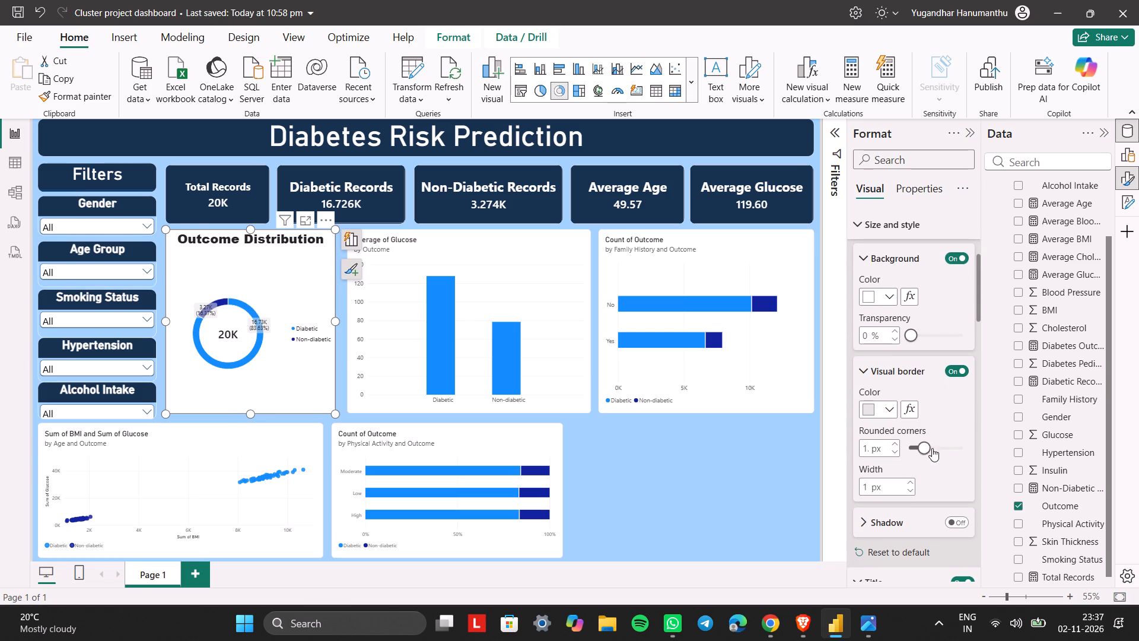
drag(932, 448, 936, 448)
click(889, 404)
click(897, 323)
click(898, 312)
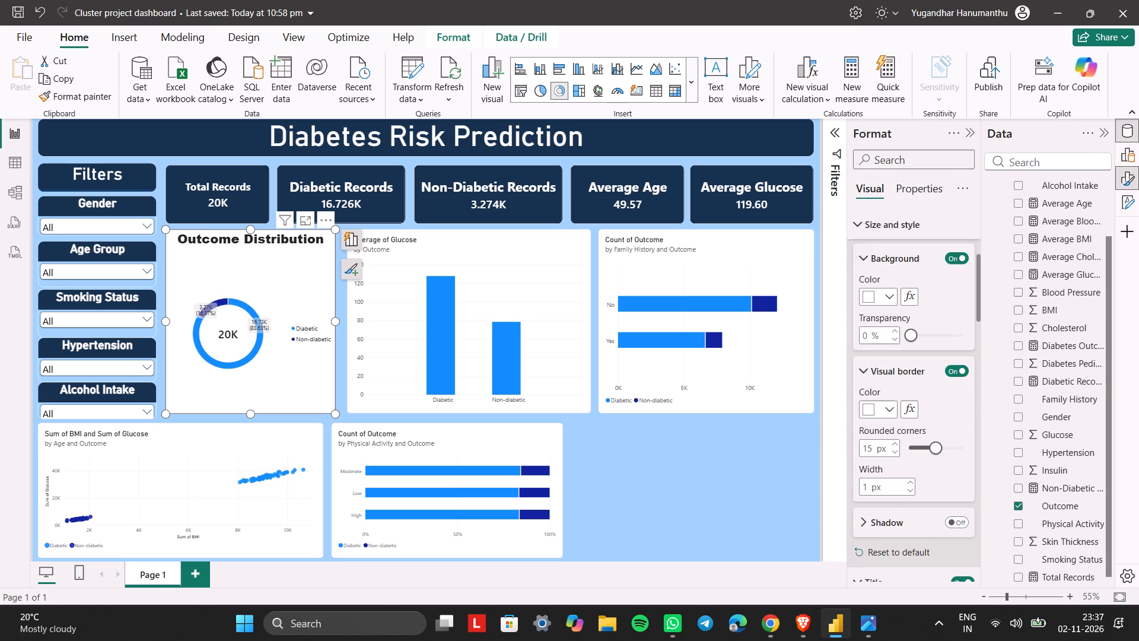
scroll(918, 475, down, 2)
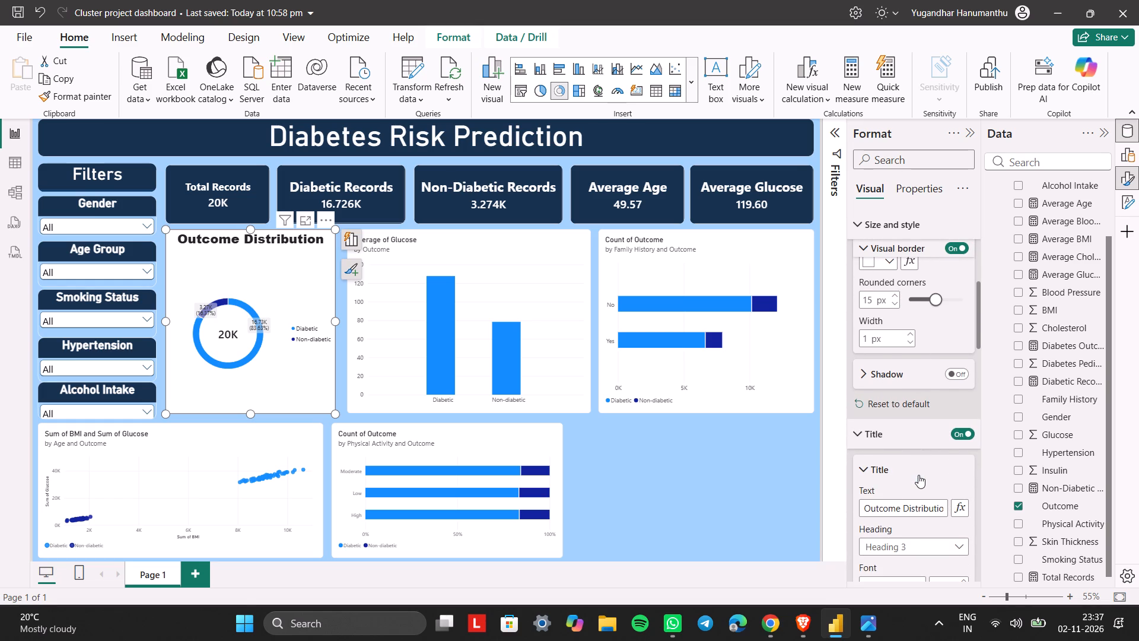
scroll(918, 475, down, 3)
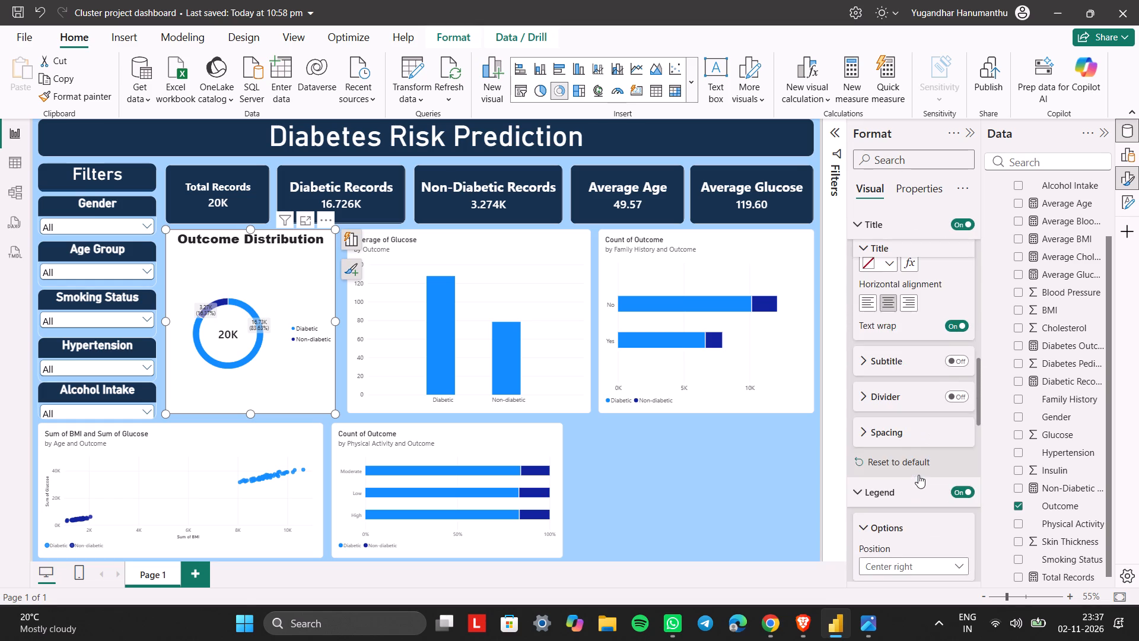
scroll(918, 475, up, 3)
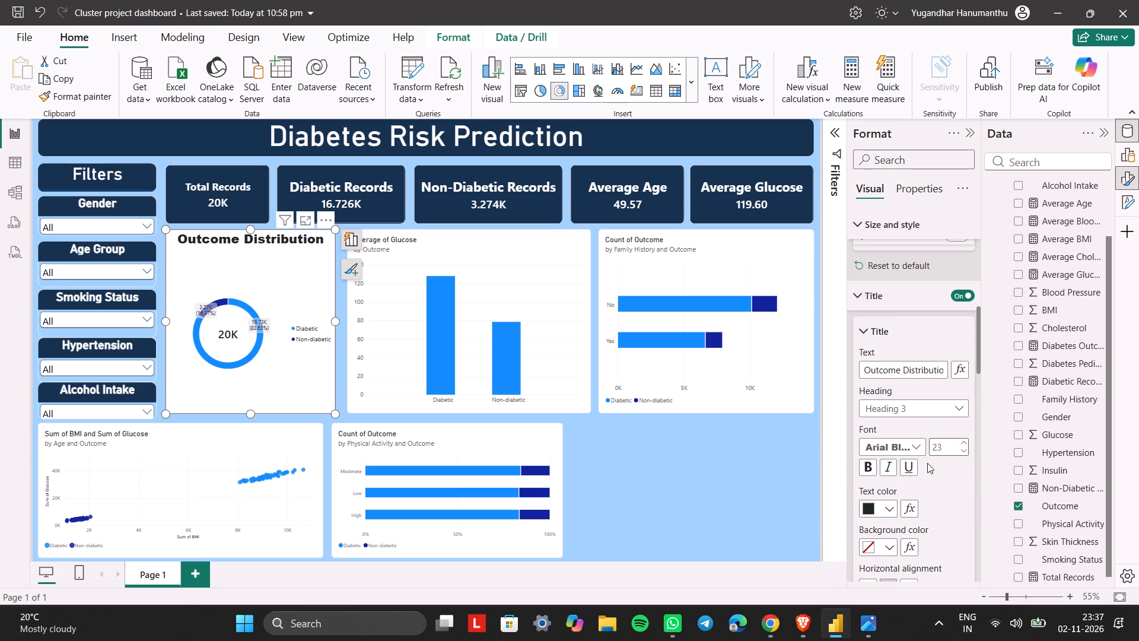
Change the font of the donut chart's title to Segoe UI and make it bold.
click(914, 449)
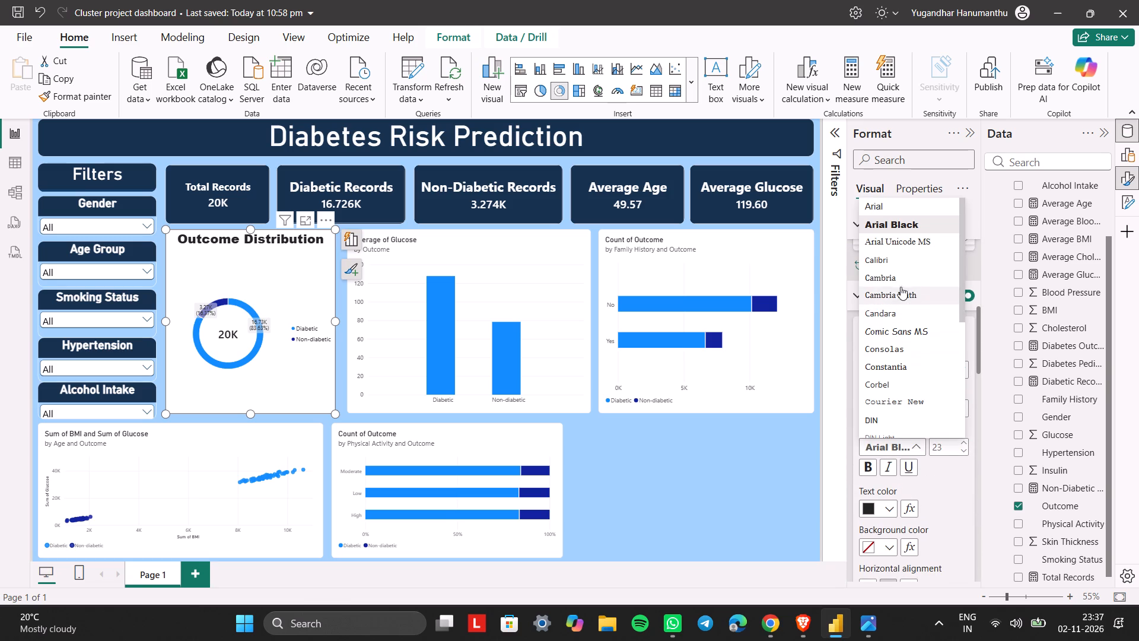
scroll(900, 332, down, 2)
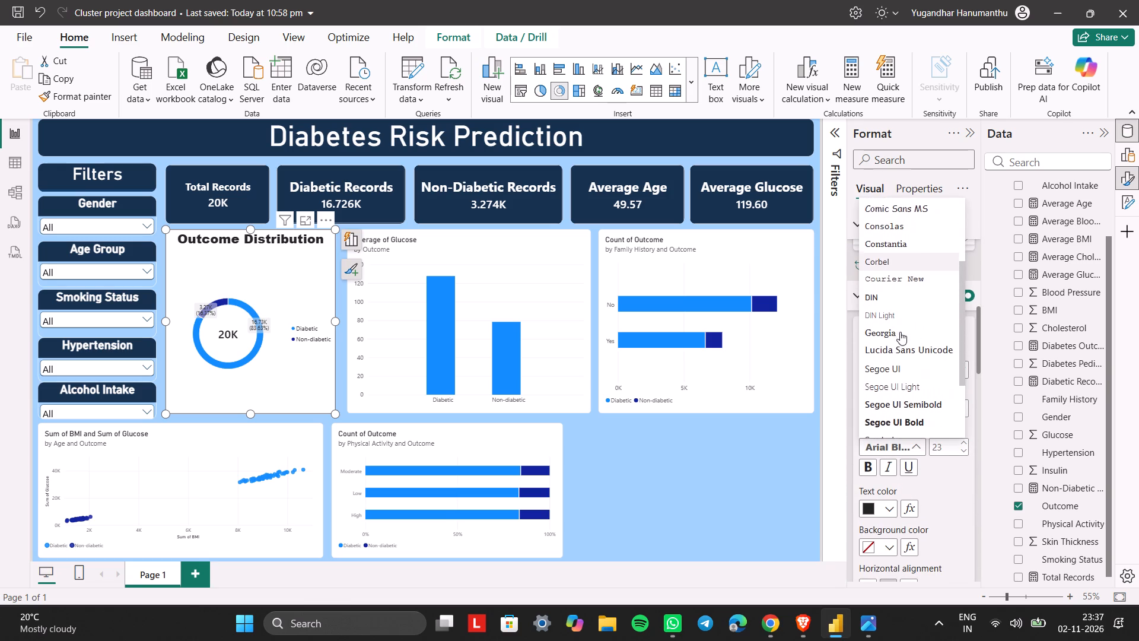
scroll(900, 332, down, 1)
click(888, 273)
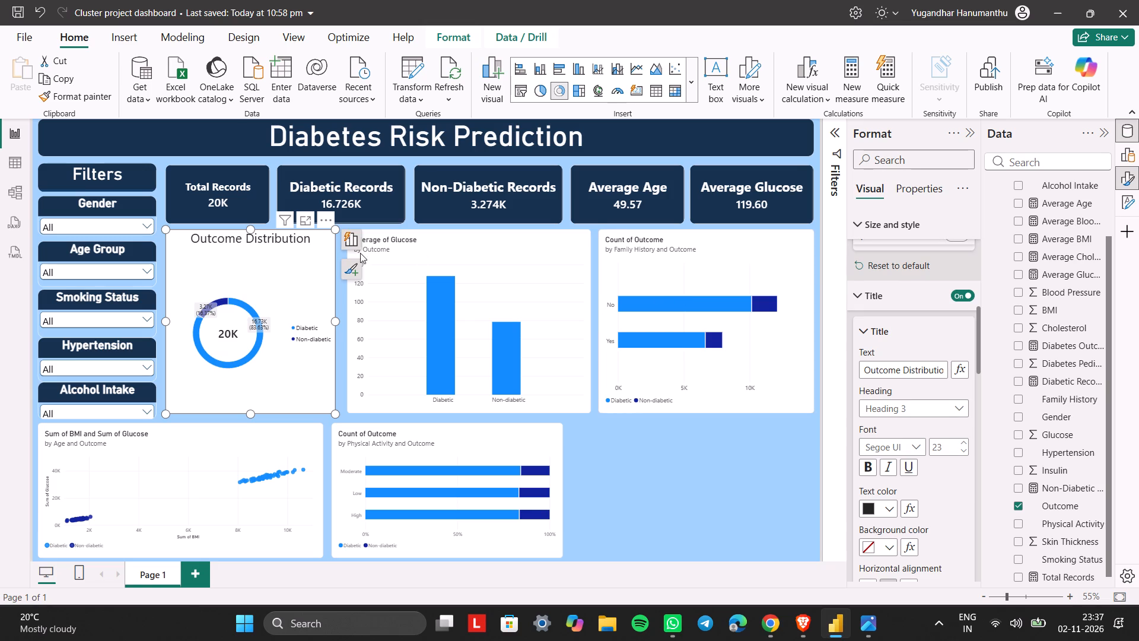
click(863, 458)
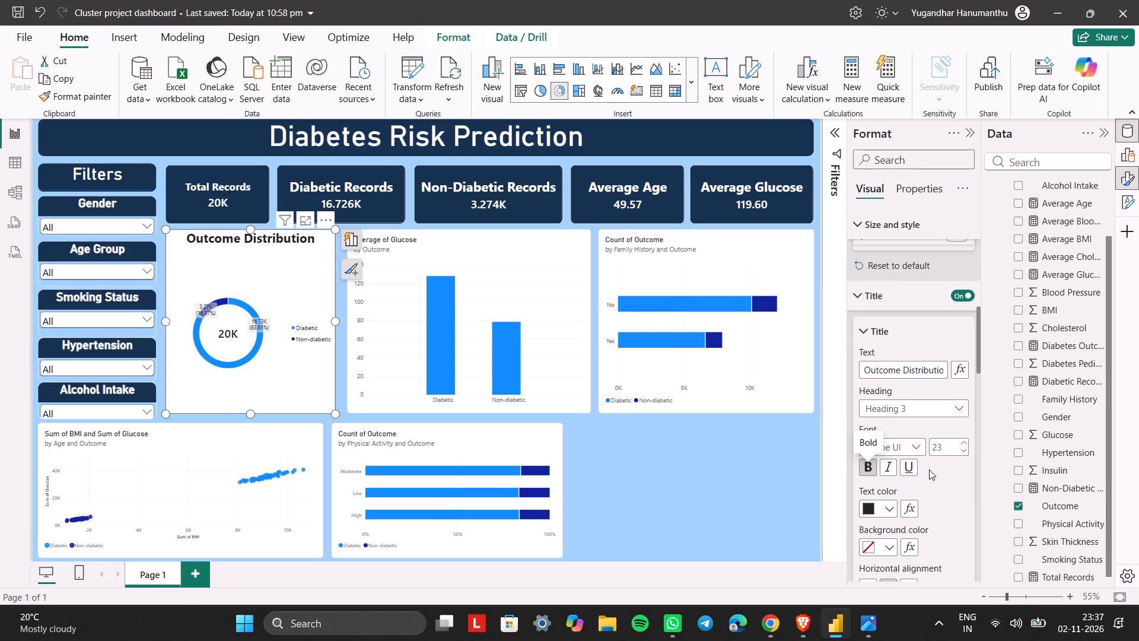
click(945, 500)
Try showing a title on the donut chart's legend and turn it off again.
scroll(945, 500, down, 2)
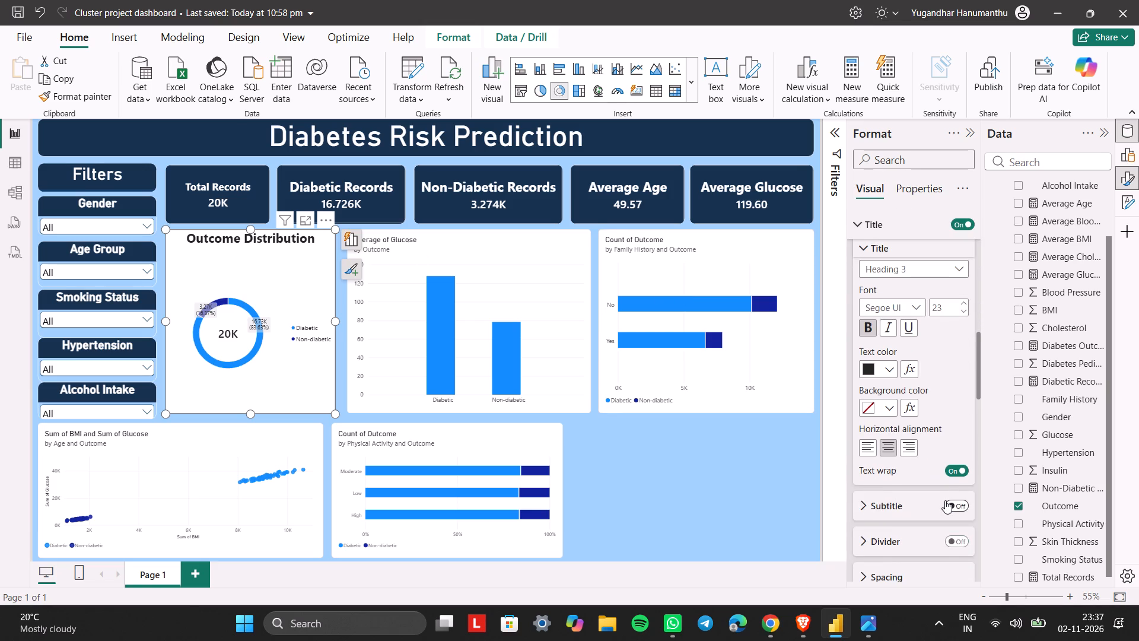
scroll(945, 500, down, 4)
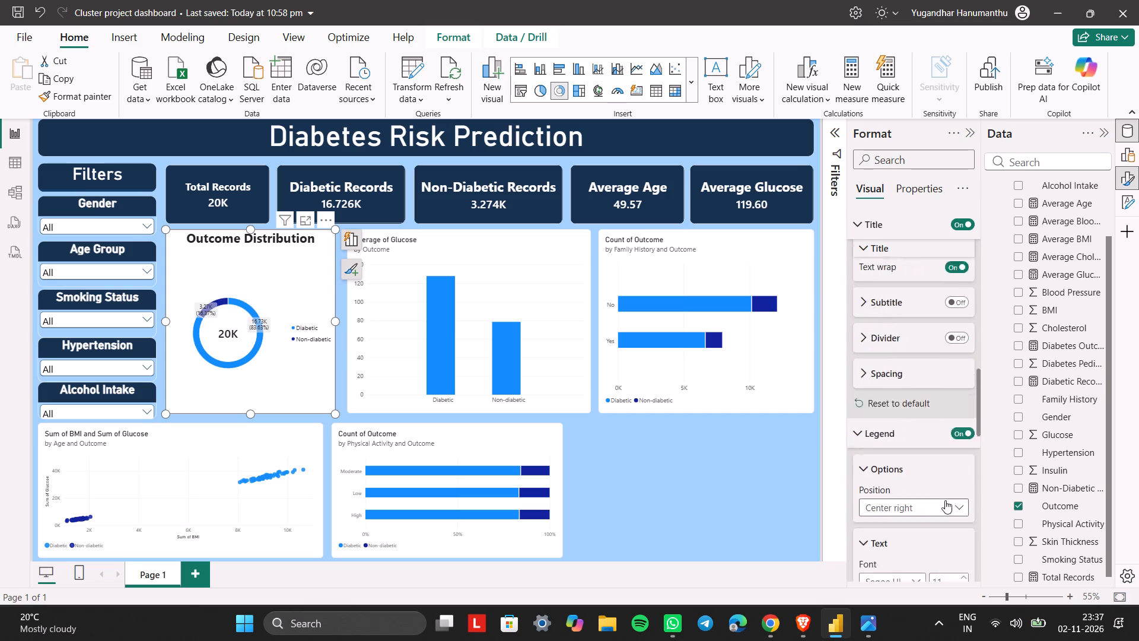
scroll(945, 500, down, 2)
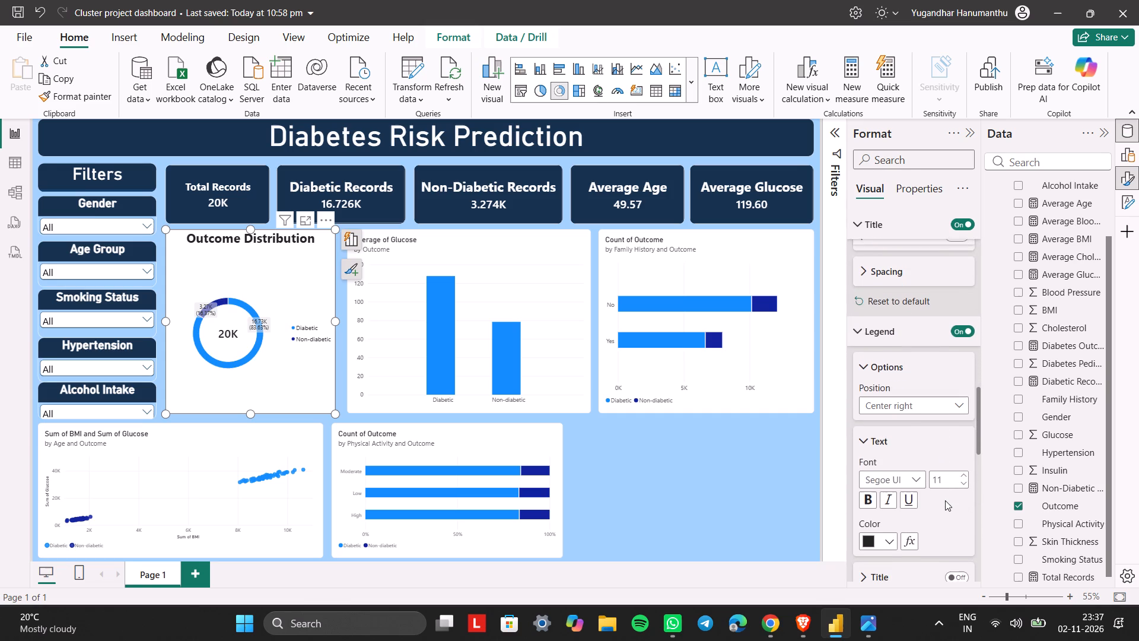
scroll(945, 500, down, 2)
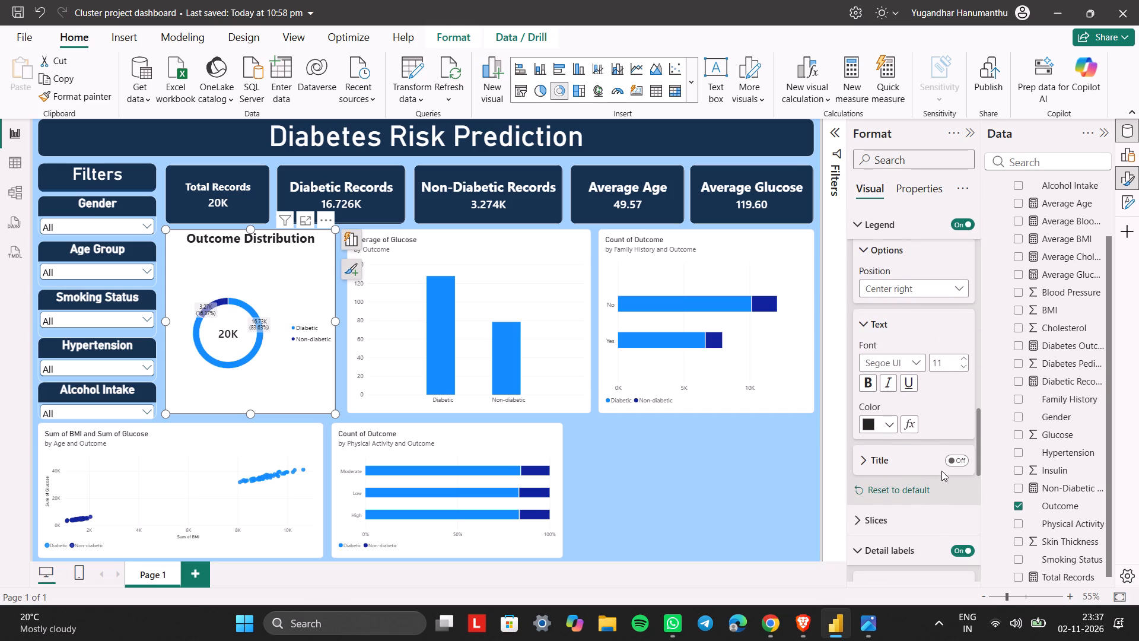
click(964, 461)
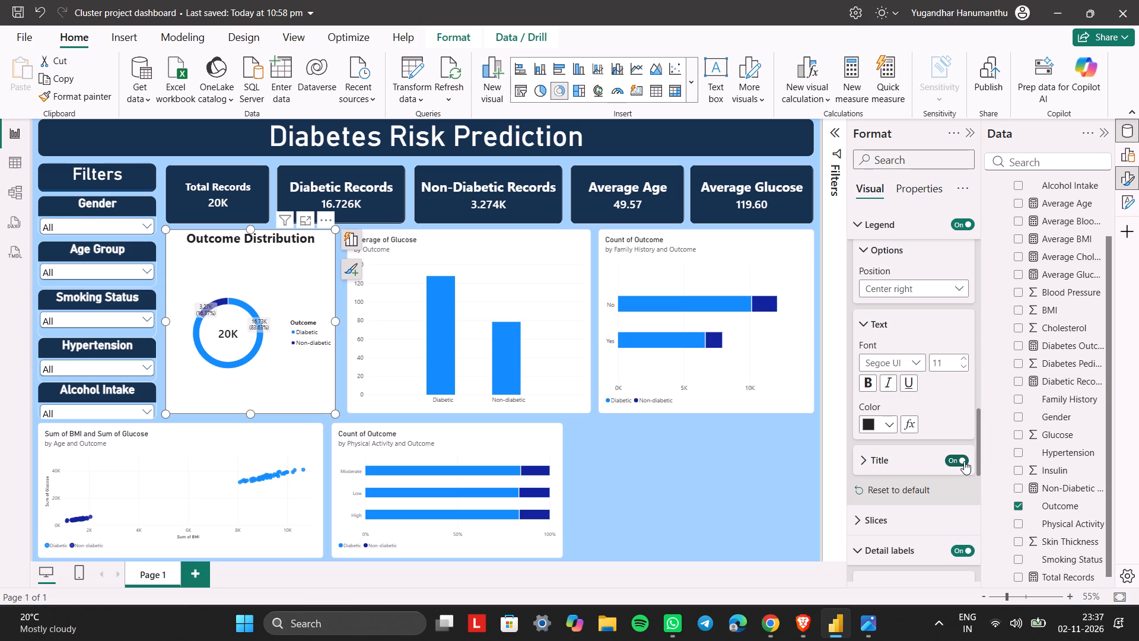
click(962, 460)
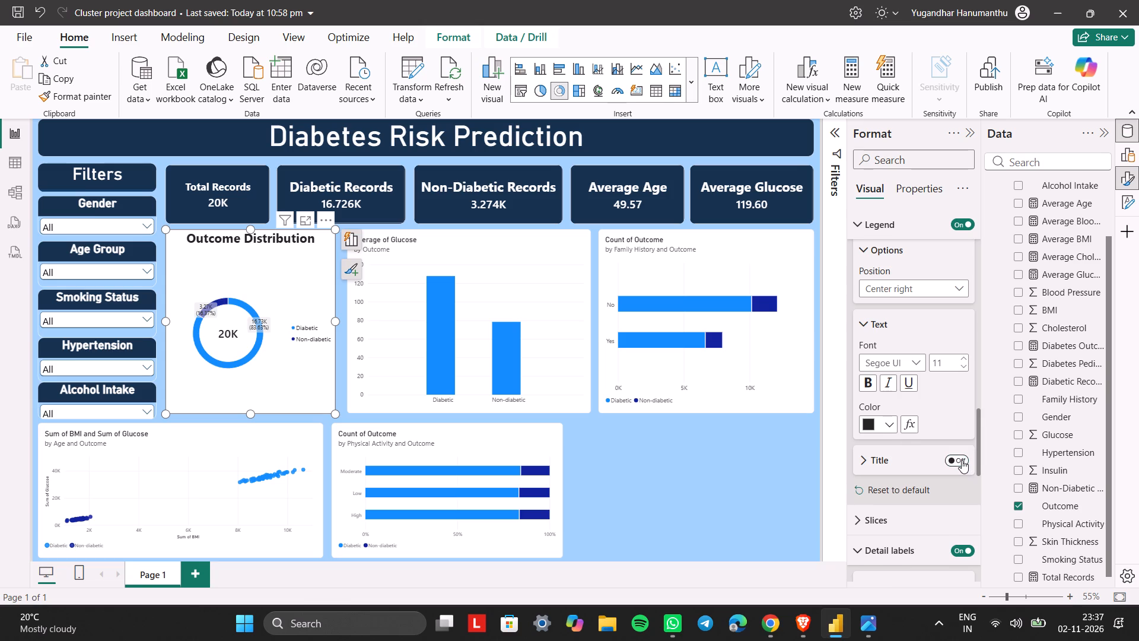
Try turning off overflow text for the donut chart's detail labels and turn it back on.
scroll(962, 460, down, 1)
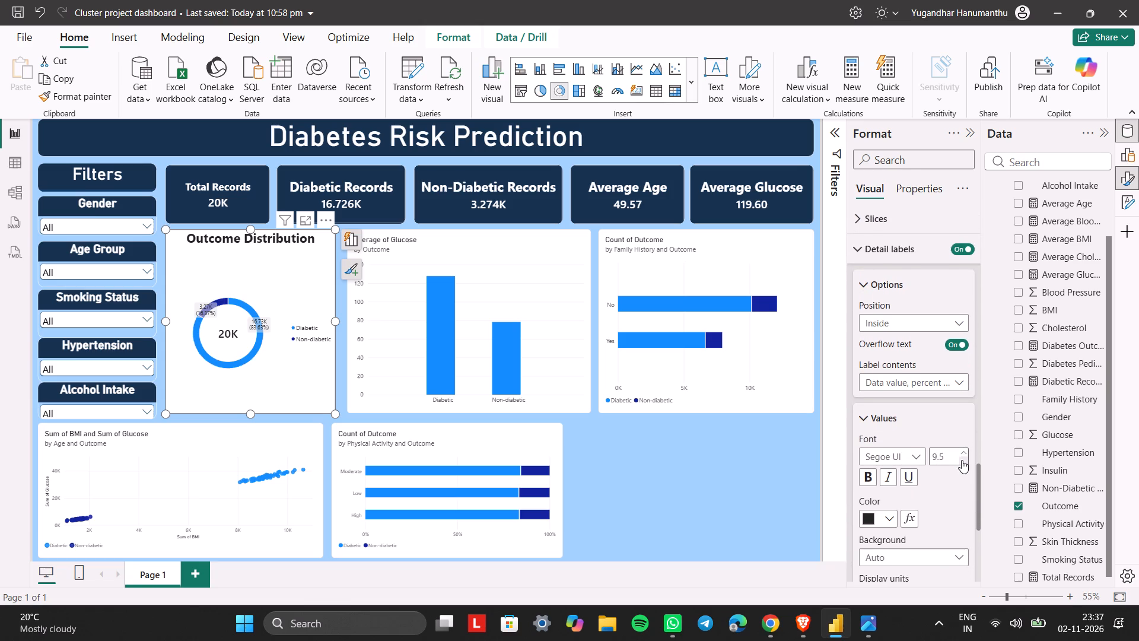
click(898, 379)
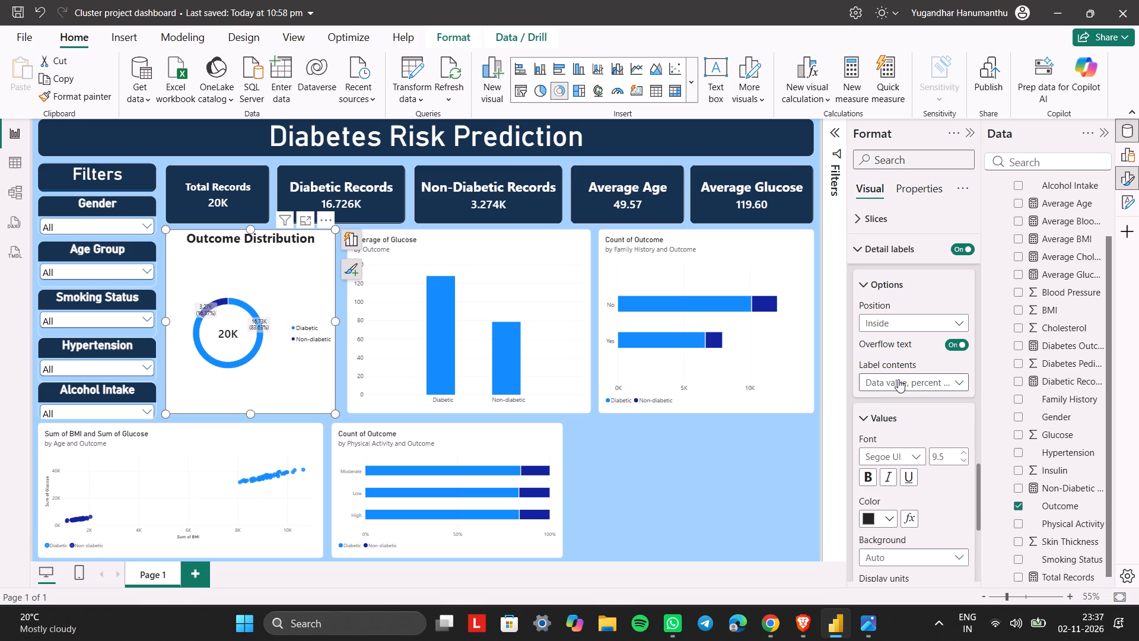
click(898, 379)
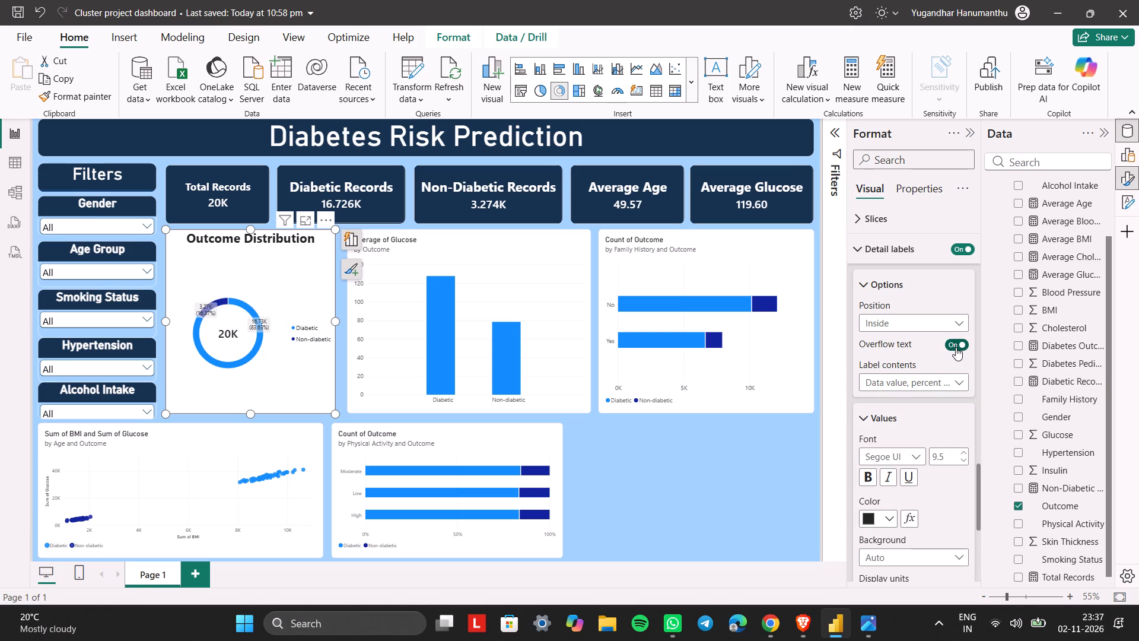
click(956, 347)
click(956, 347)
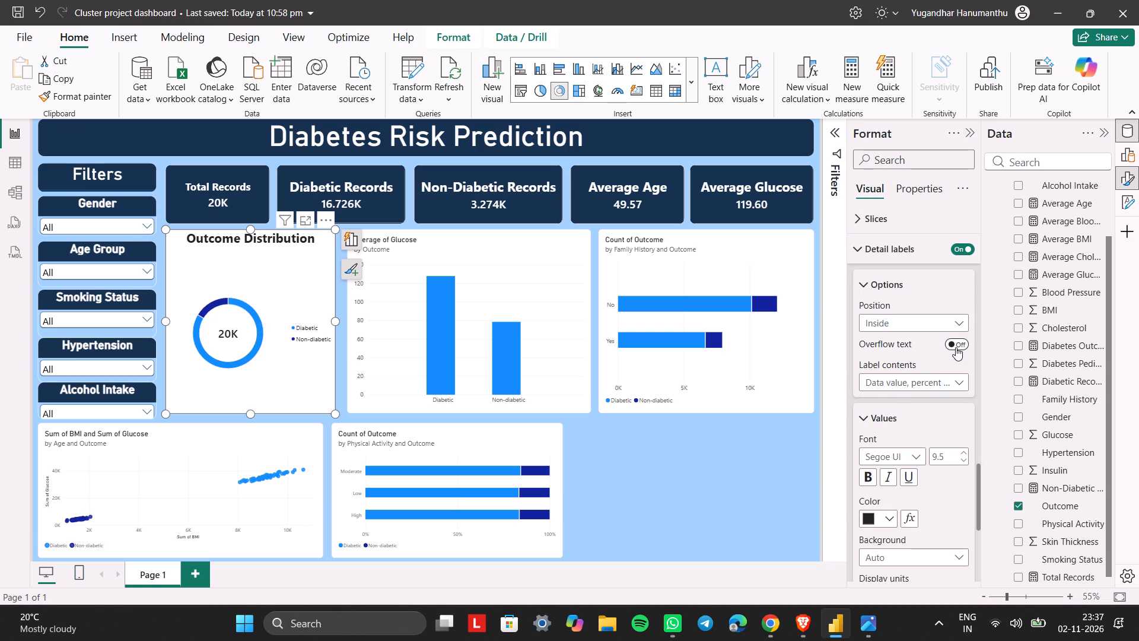
Examine the donut chart's detail label value options and its center value settings.
scroll(933, 418, down, 1)
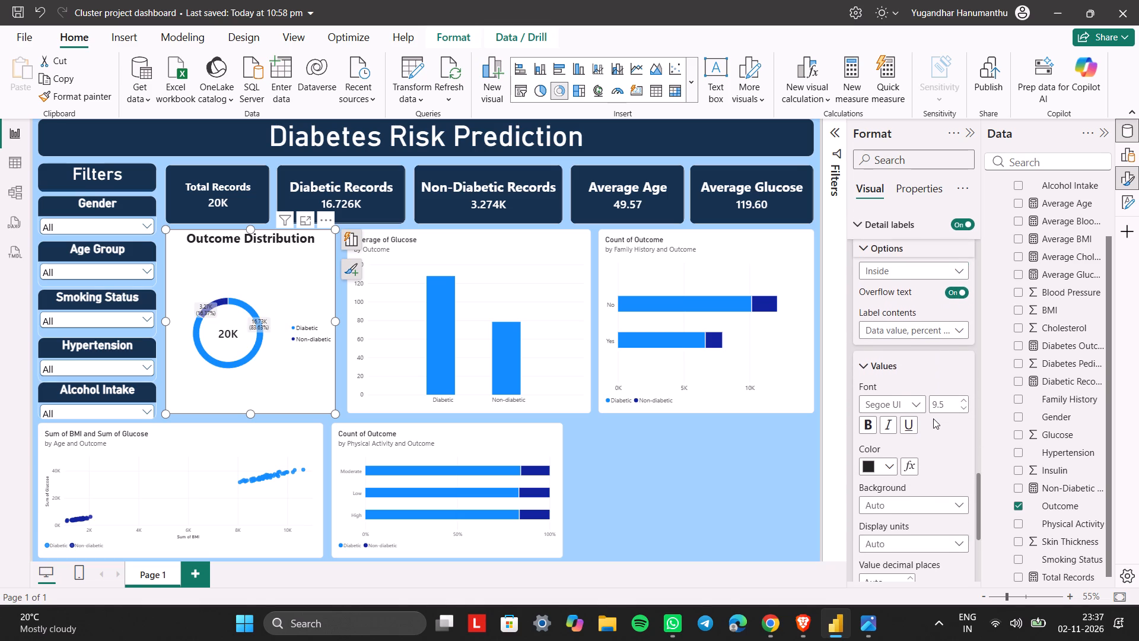
scroll(933, 418, down, 1)
scroll(933, 418, up, 1)
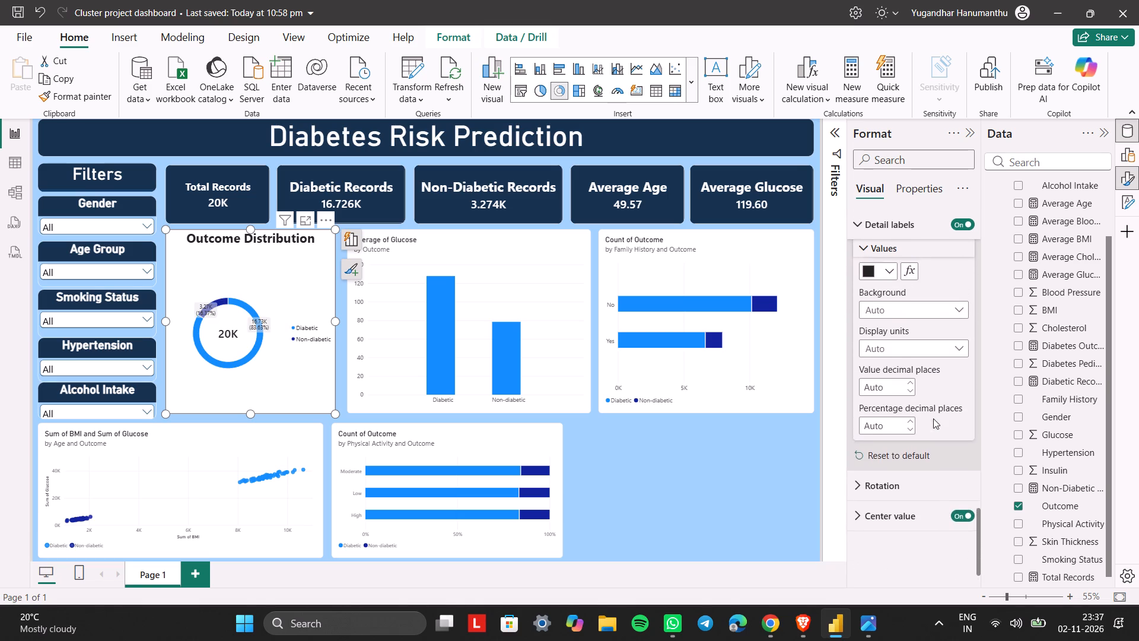
scroll(933, 418, up, 1)
click(922, 379)
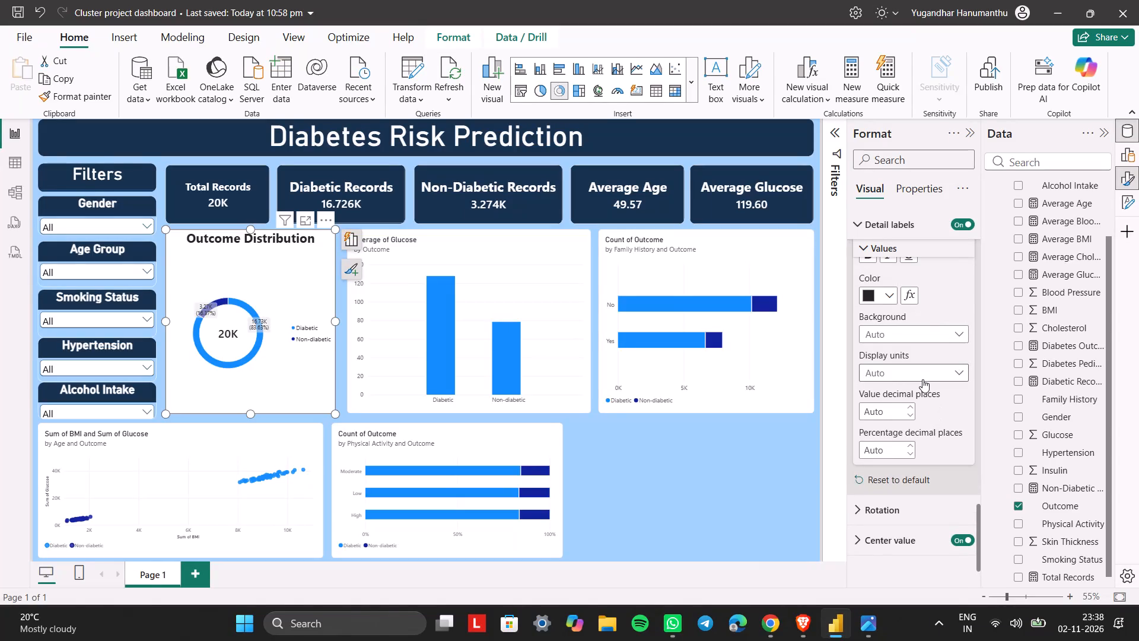
click(919, 379)
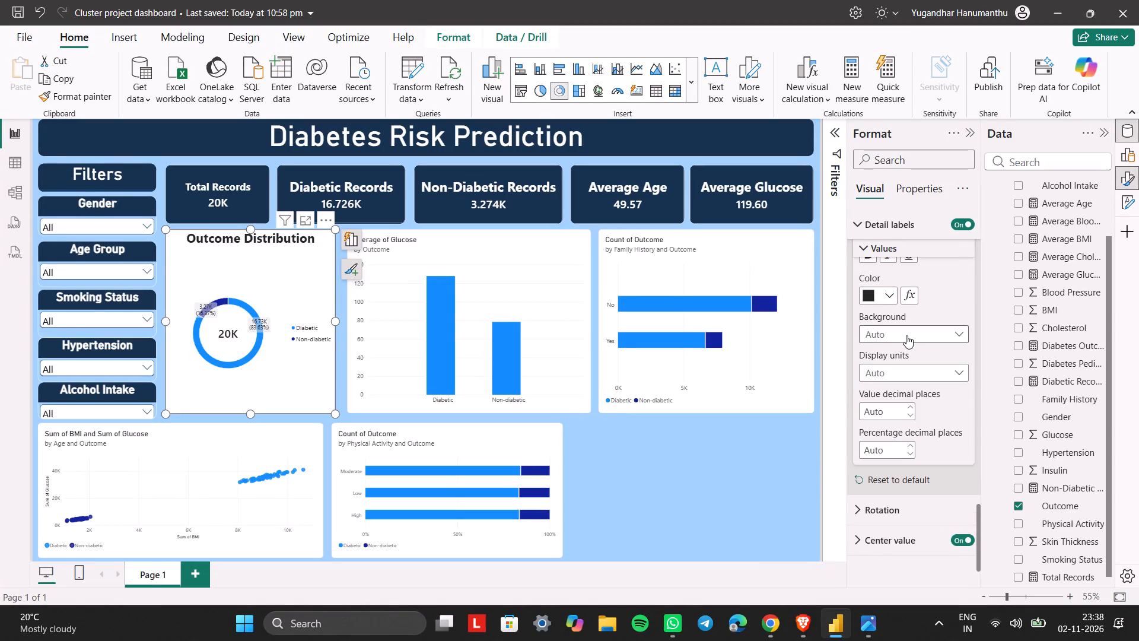
click(906, 335)
click(906, 335)
scroll(918, 358, down, 1)
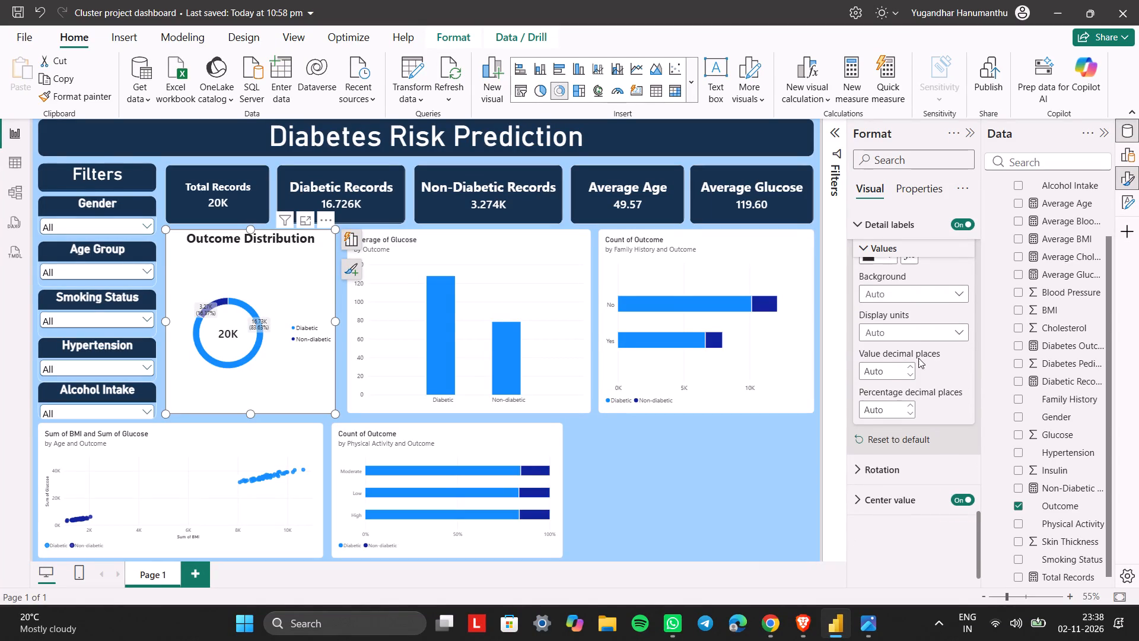
click(888, 479)
scroll(888, 479, down, 4)
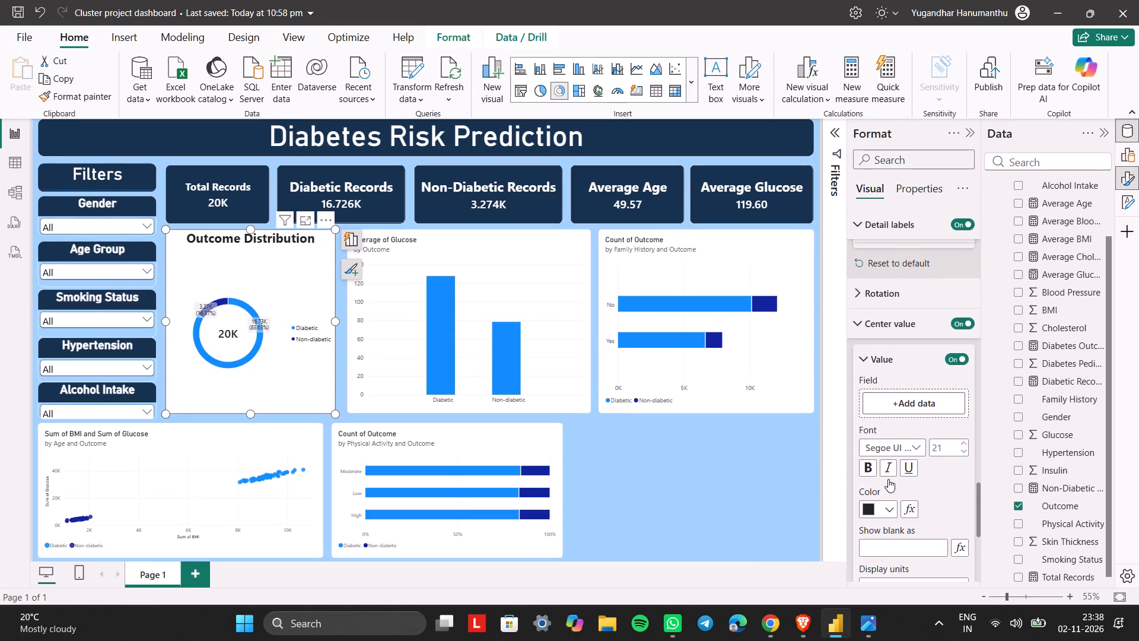
scroll(888, 479, down, 4)
scroll(888, 479, up, 2)
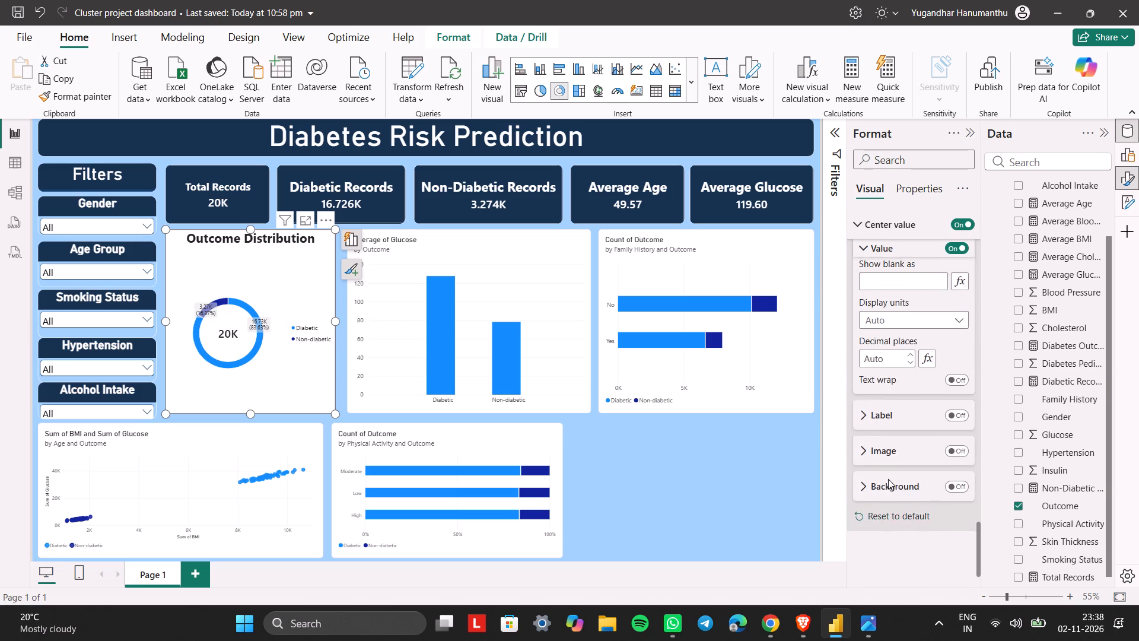
Review the donut chart's size, padding, background, border and title settings, then deselect the chart.
scroll(888, 479, up, 14)
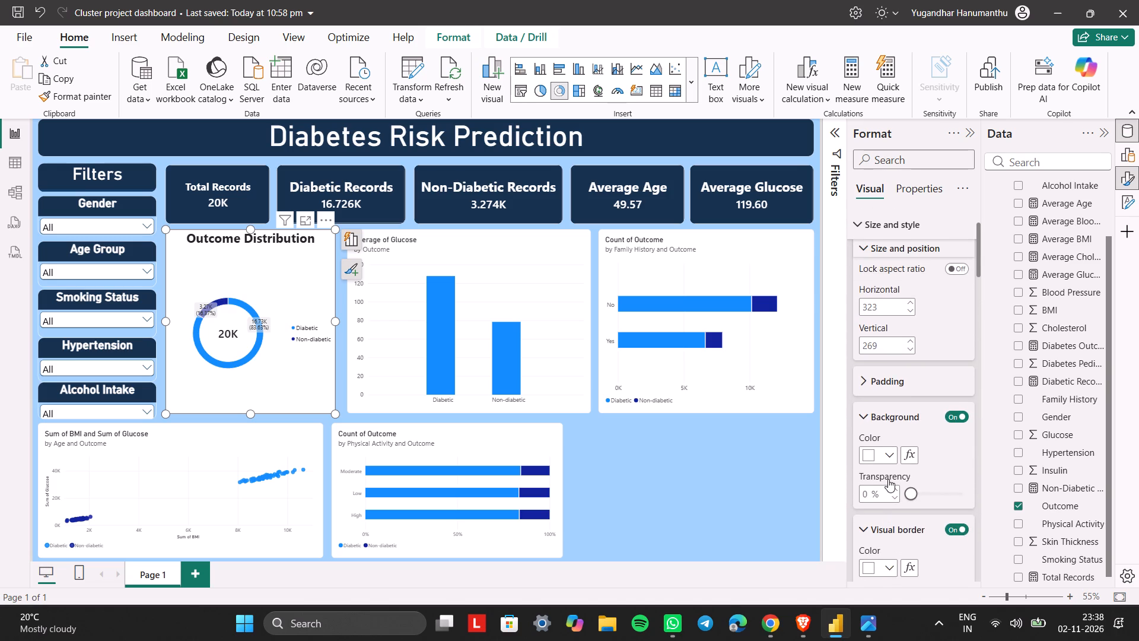
scroll(927, 439, down, 1)
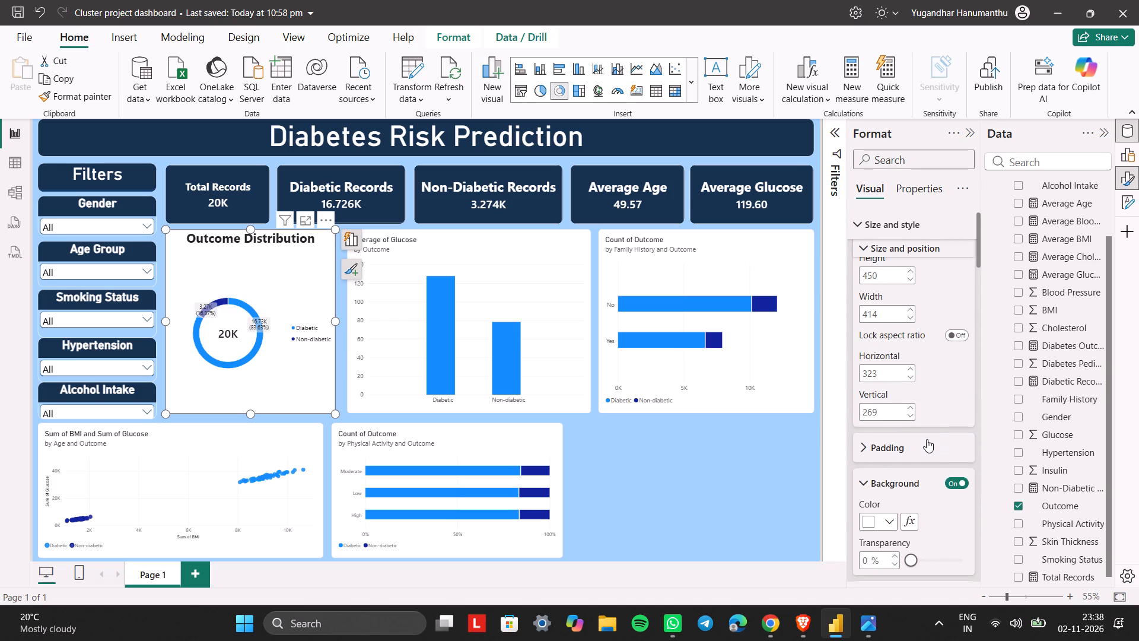
click(904, 436)
scroll(904, 436, down, 3)
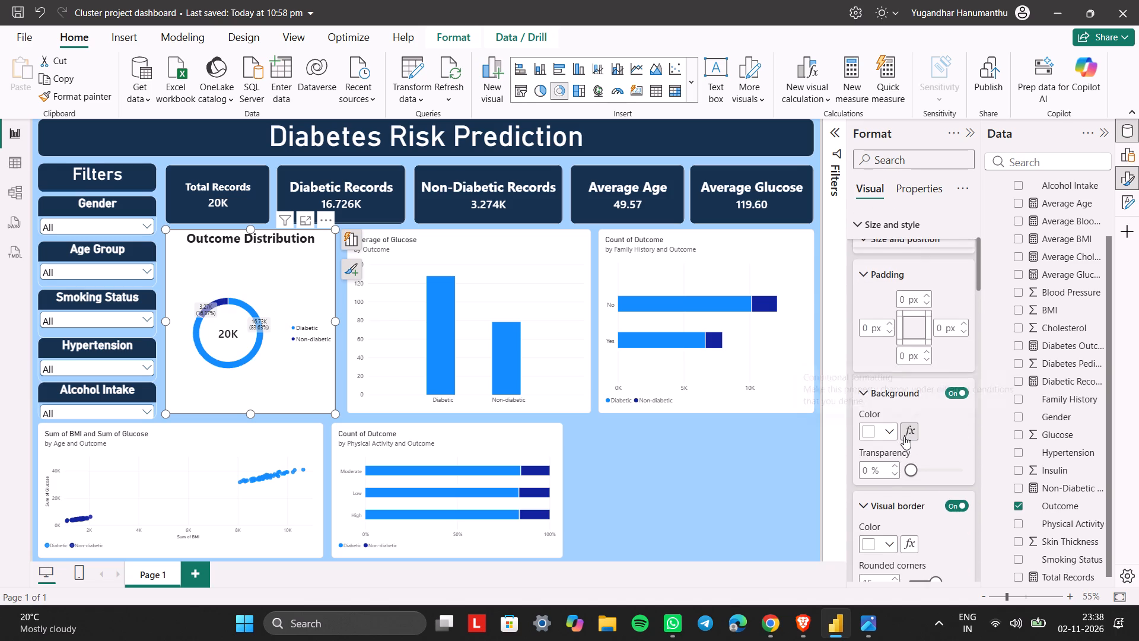
scroll(904, 436, down, 3)
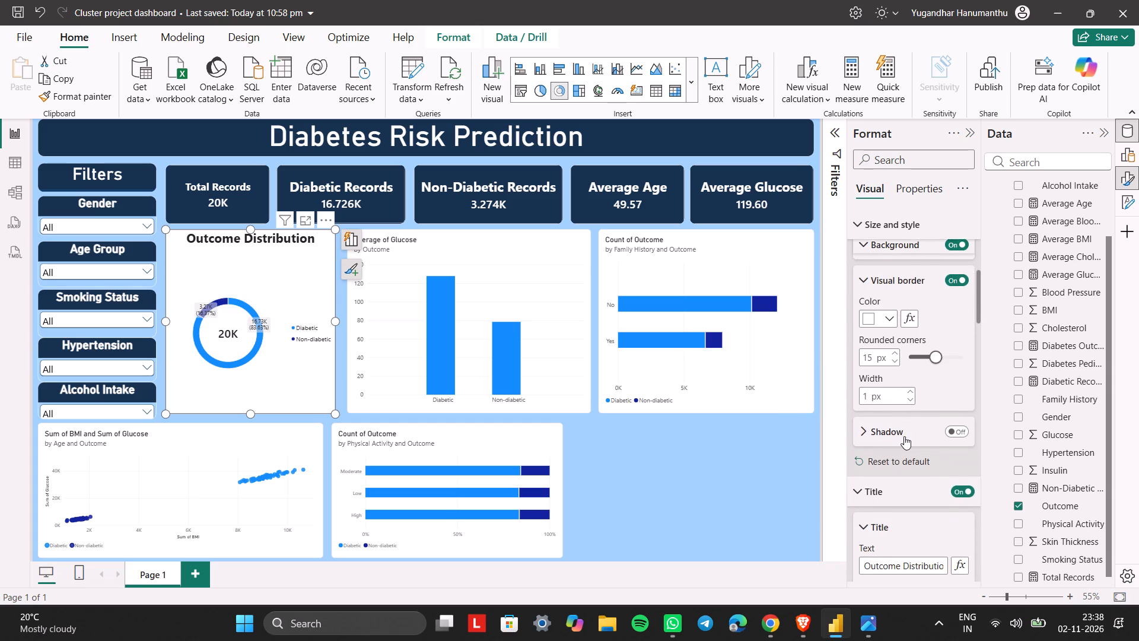
scroll(904, 436, down, 4)
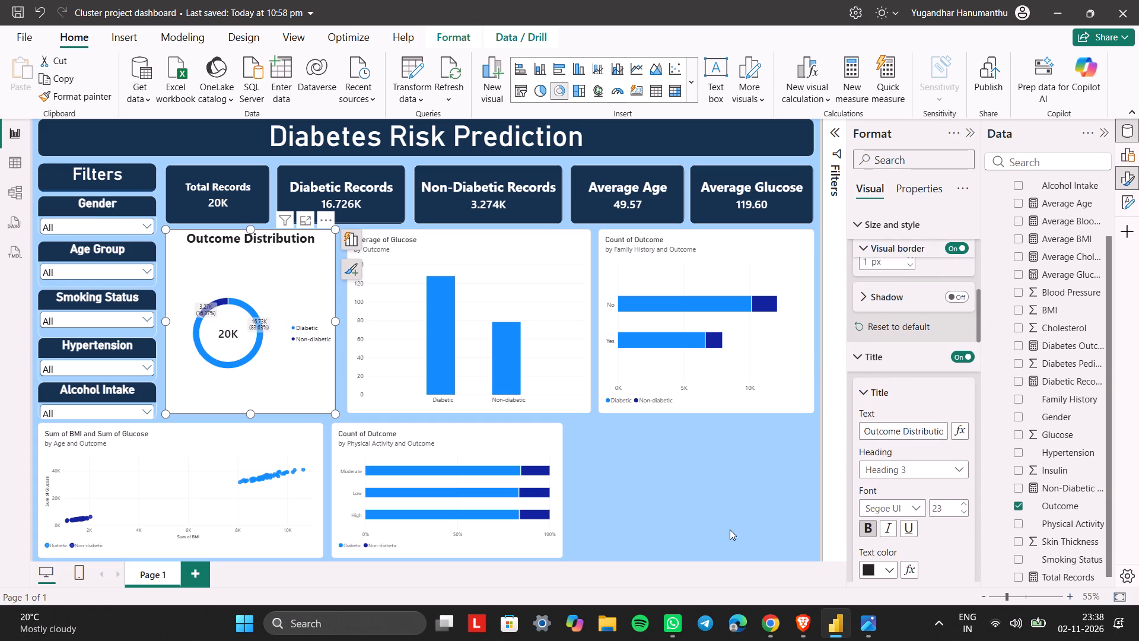
click(694, 475)
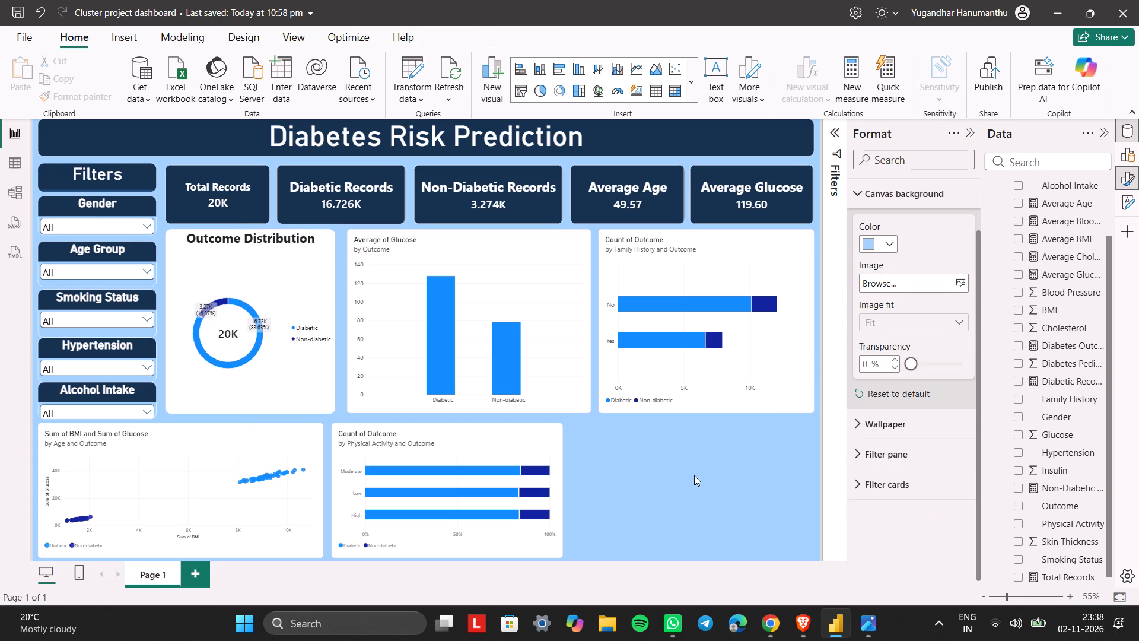
Switch between the reference dashboard image in Photos and the Power BI report to compare their layouts.
key(alt+Tab)
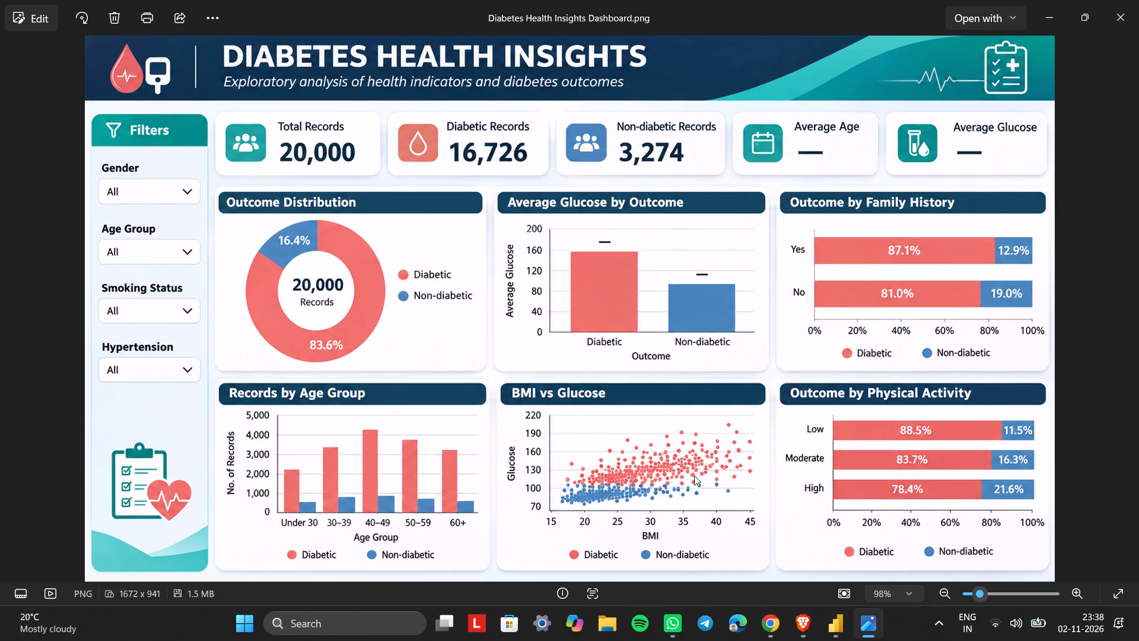
key(alt+Tab)
key(alt+Tab)
key(alt+Tab)
key(alt+Tab)
key(alt+Tab)
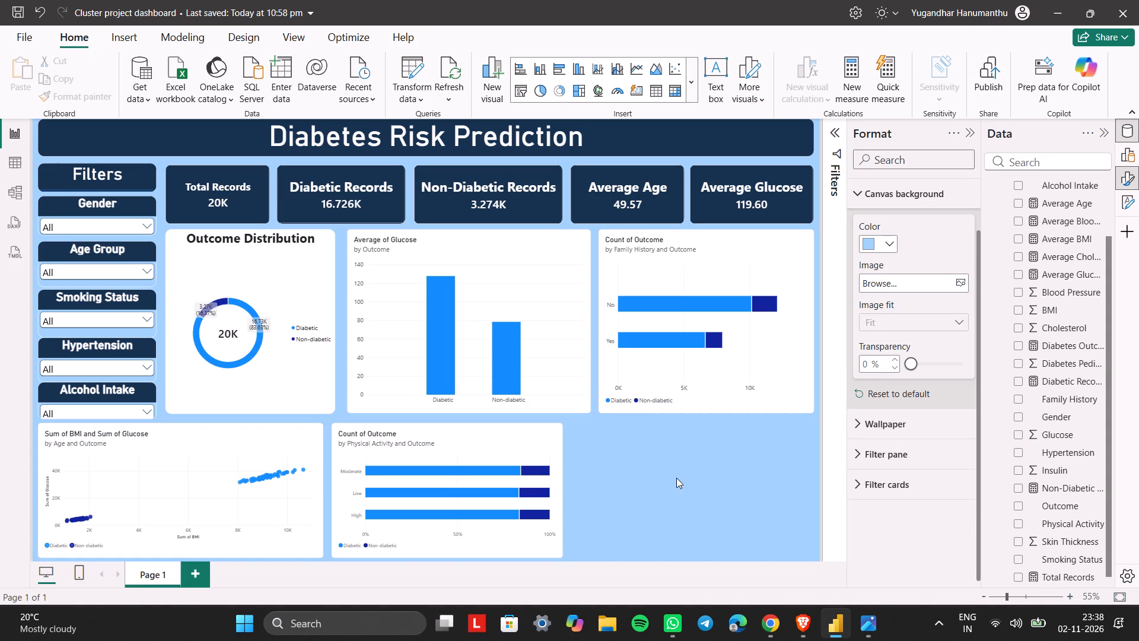
click(678, 486)
scroll(903, 280, up, 3)
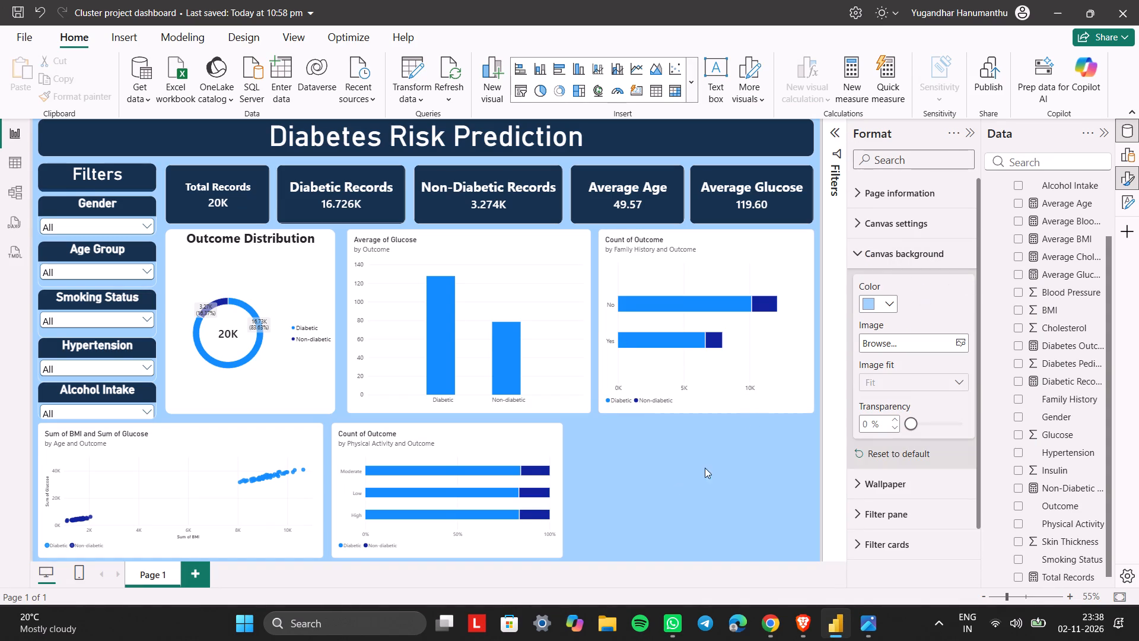
click(684, 489)
Move the family history bar chart down beside the physical activity chart, to a vertical position of about 622.
drag(667, 273, 669, 435)
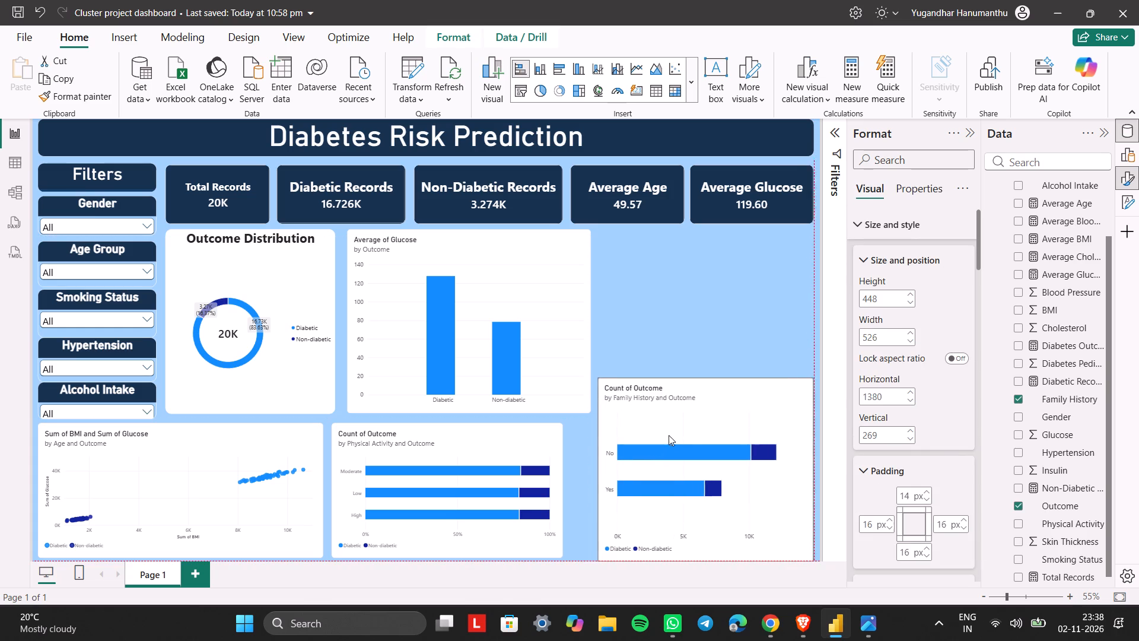
drag(669, 435, 668, 417)
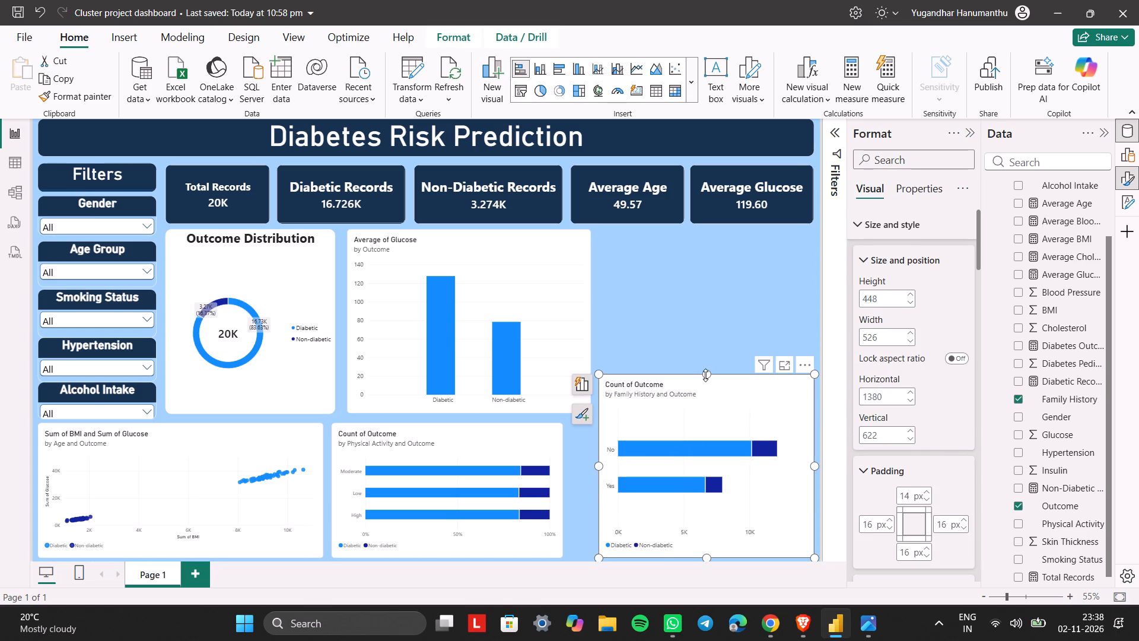
Resize the family history bar chart to 593 wide by 329 high, aligned with the bottom row at horizontal 1312, vertical 741.
drag(707, 375, 700, 426)
click(594, 487)
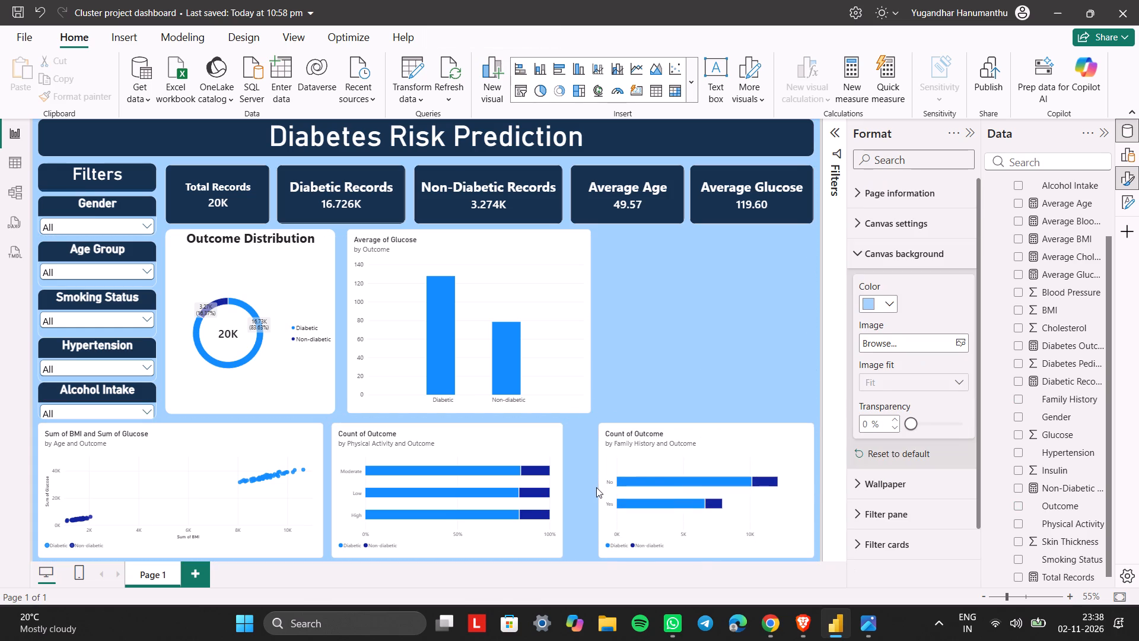
click(599, 490)
drag(603, 493, 582, 490)
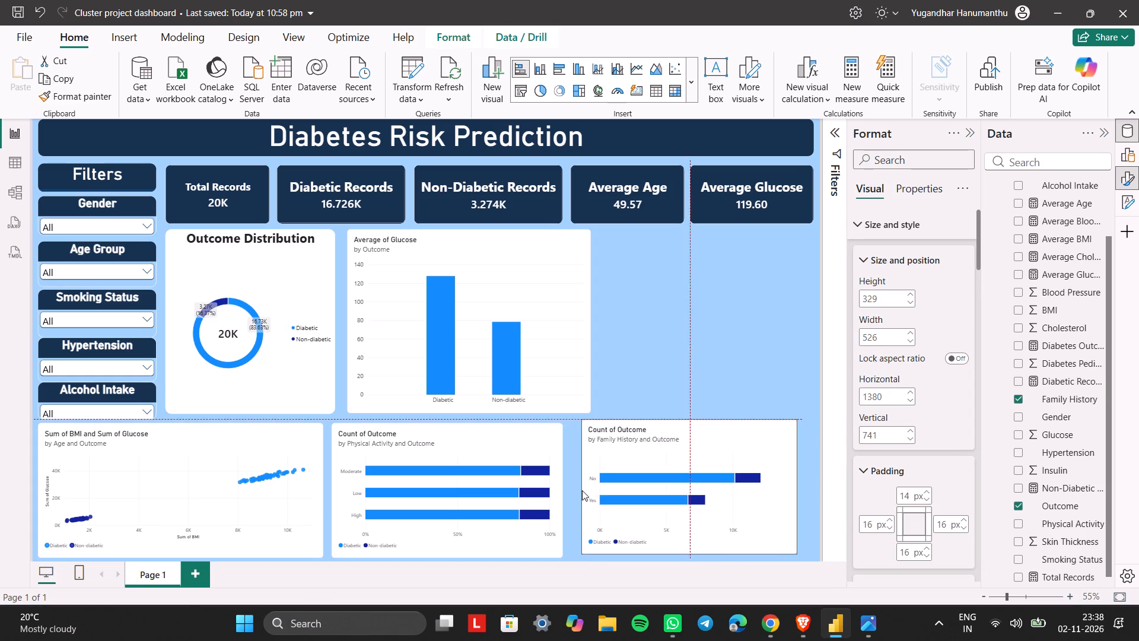
drag(582, 490, 576, 494)
drag(784, 493, 809, 490)
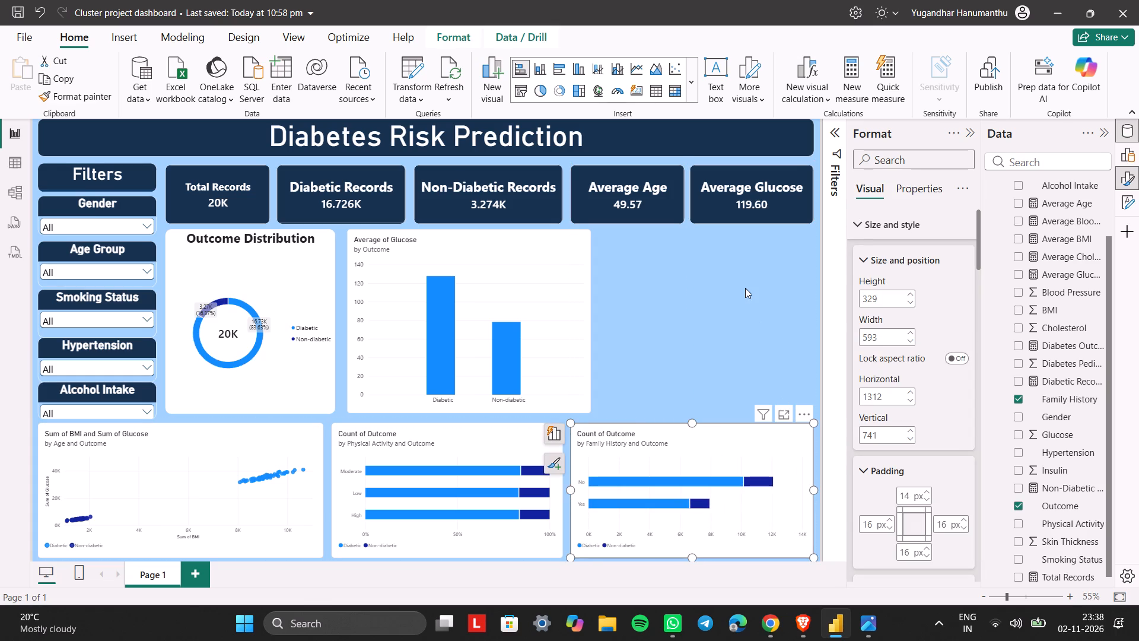
click(745, 287)
click(759, 300)
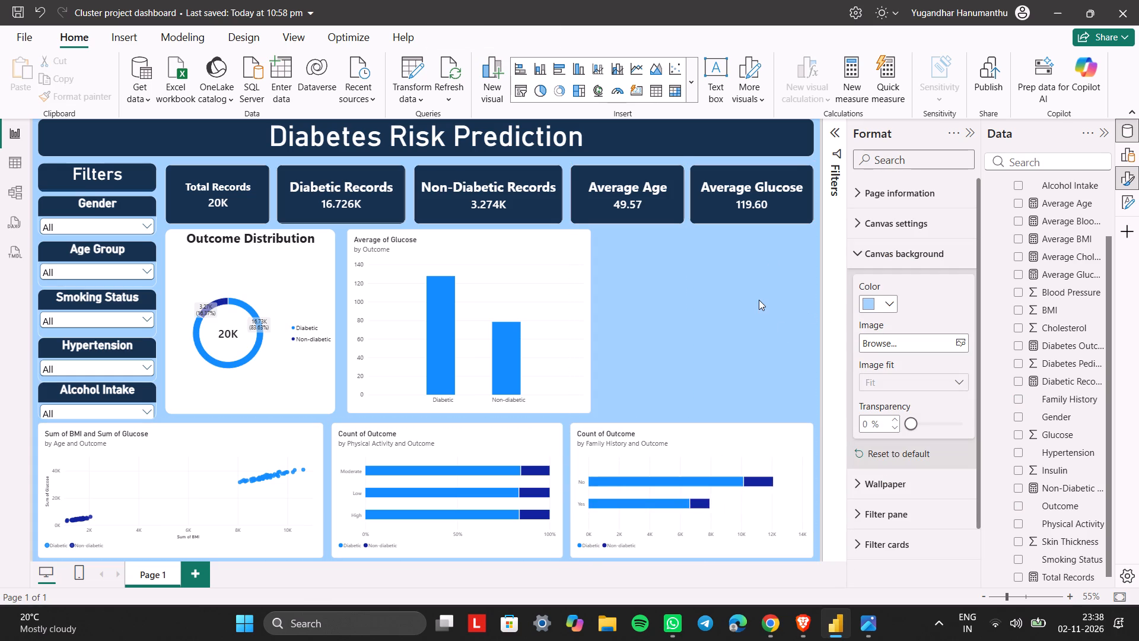
Hide the formatting options to give the report canvas more room.
click(836, 131)
click(836, 131)
click(971, 134)
click(713, 363)
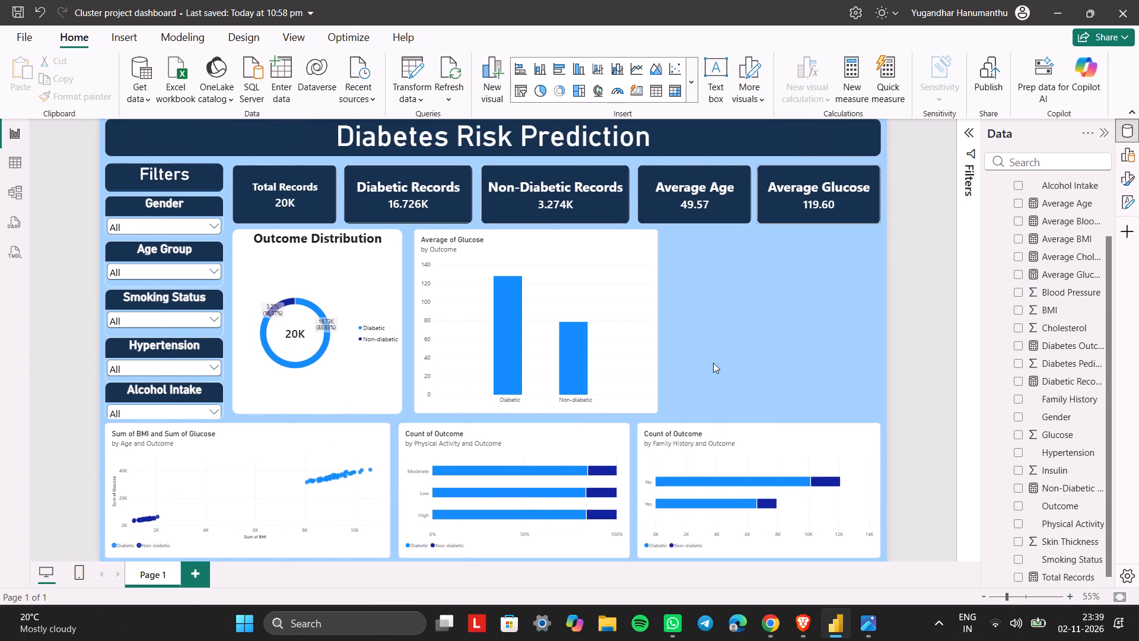
click(803, 291)
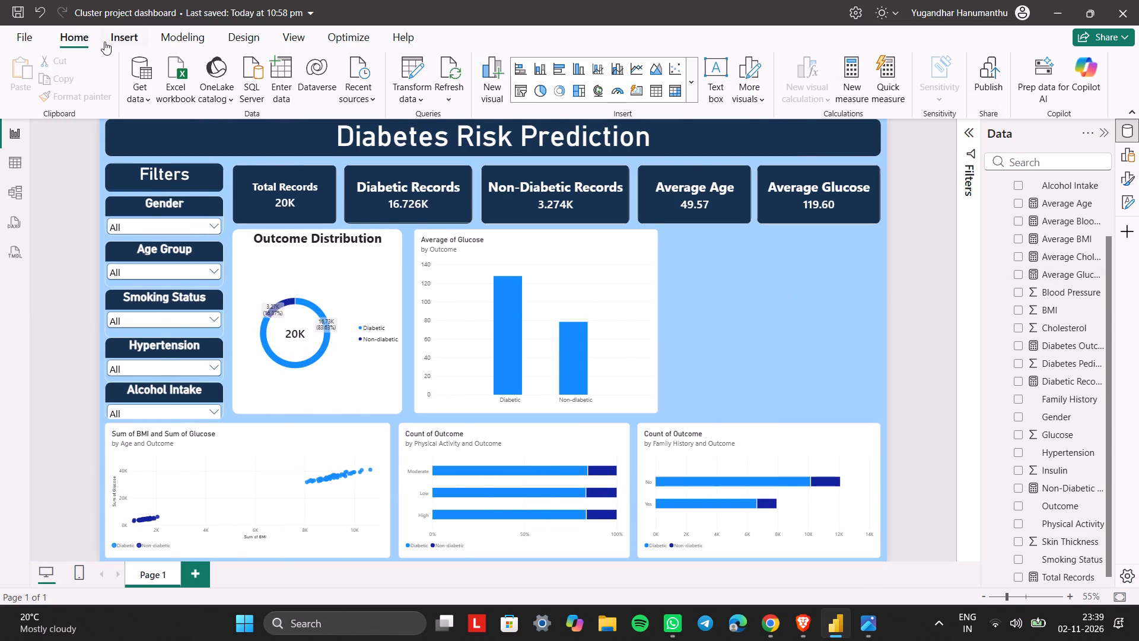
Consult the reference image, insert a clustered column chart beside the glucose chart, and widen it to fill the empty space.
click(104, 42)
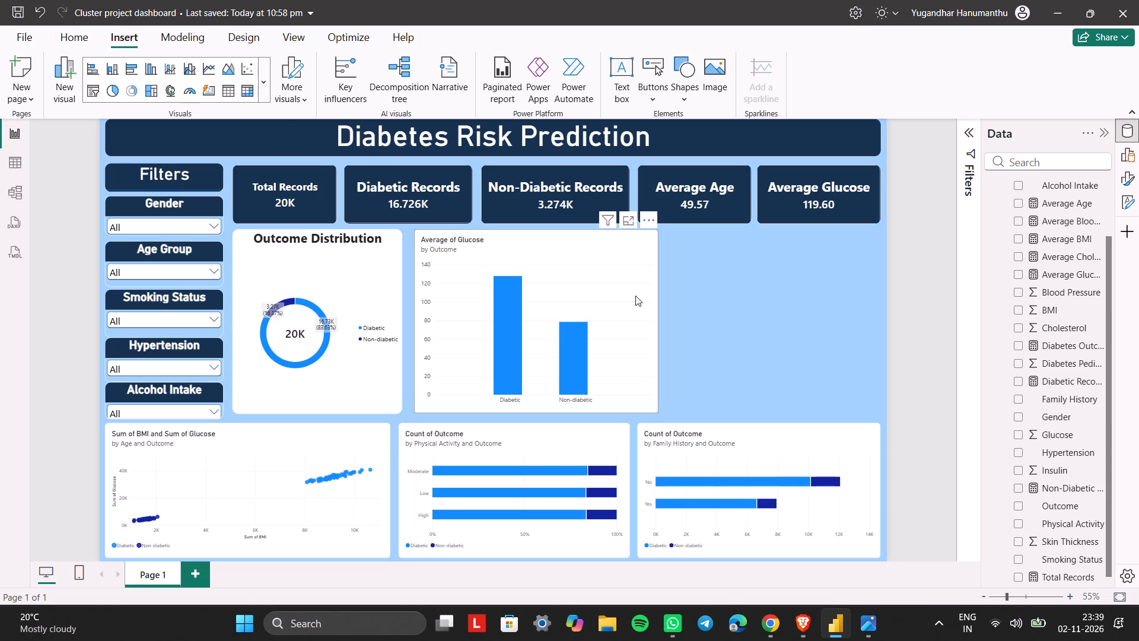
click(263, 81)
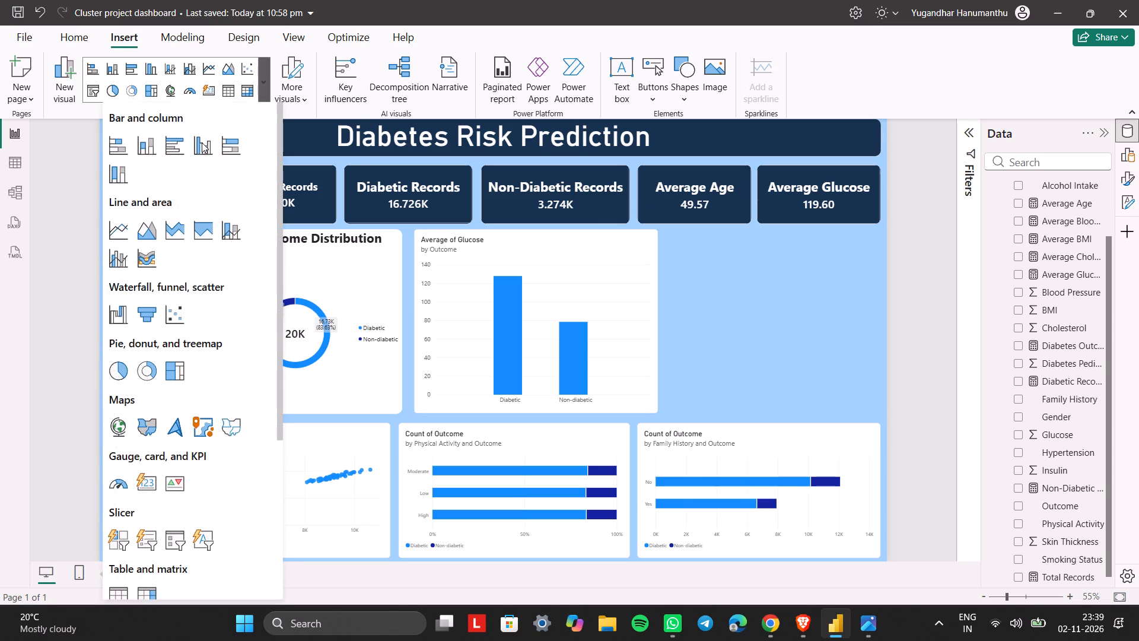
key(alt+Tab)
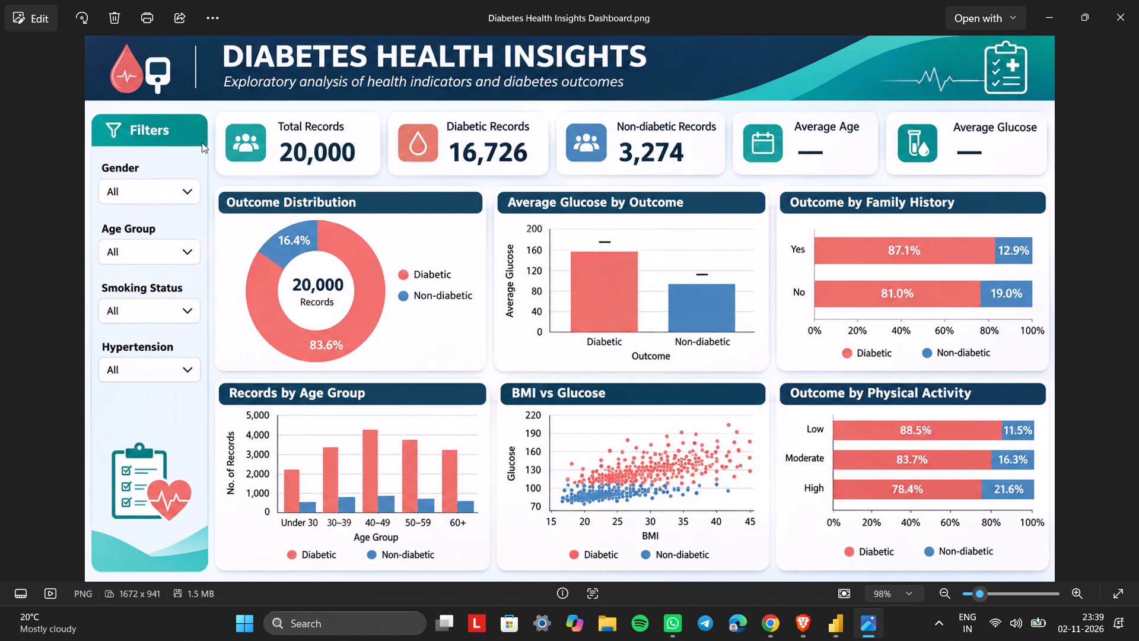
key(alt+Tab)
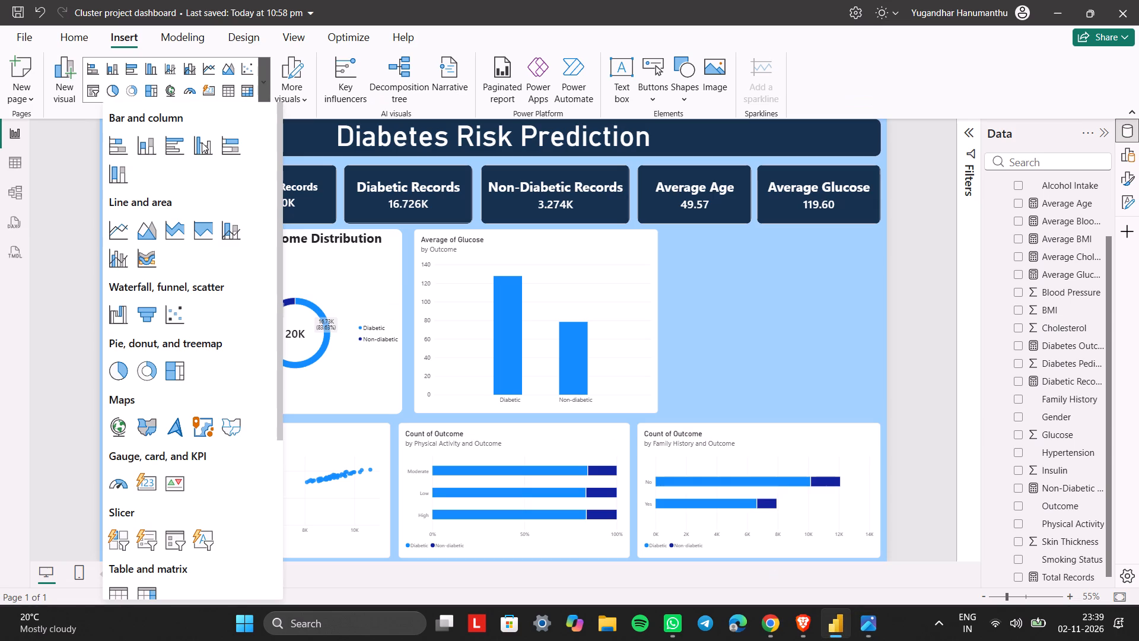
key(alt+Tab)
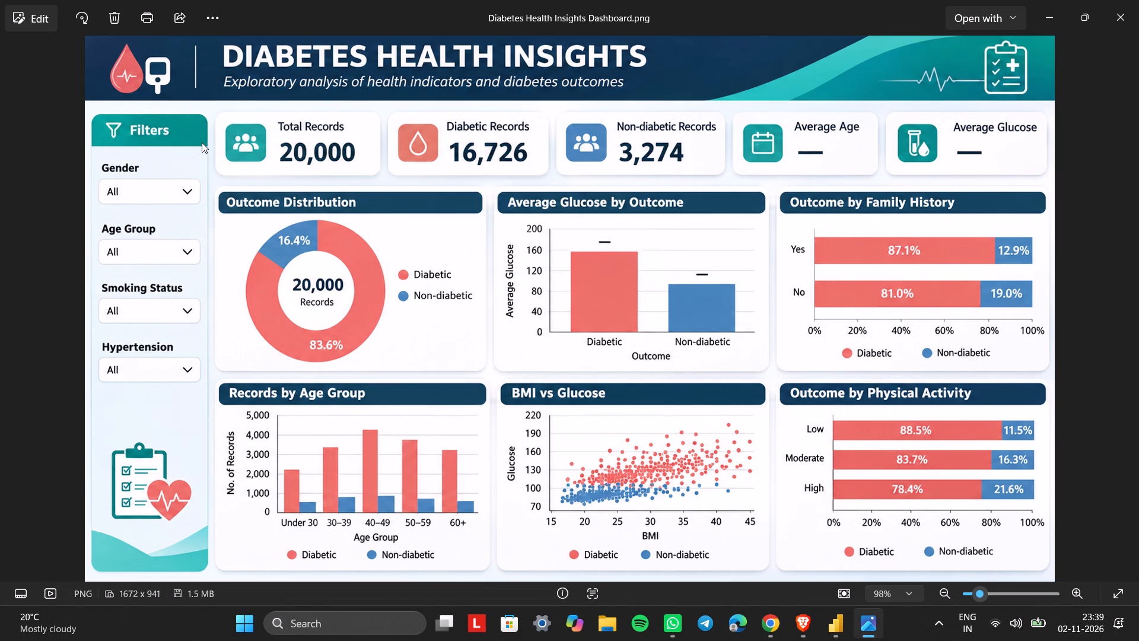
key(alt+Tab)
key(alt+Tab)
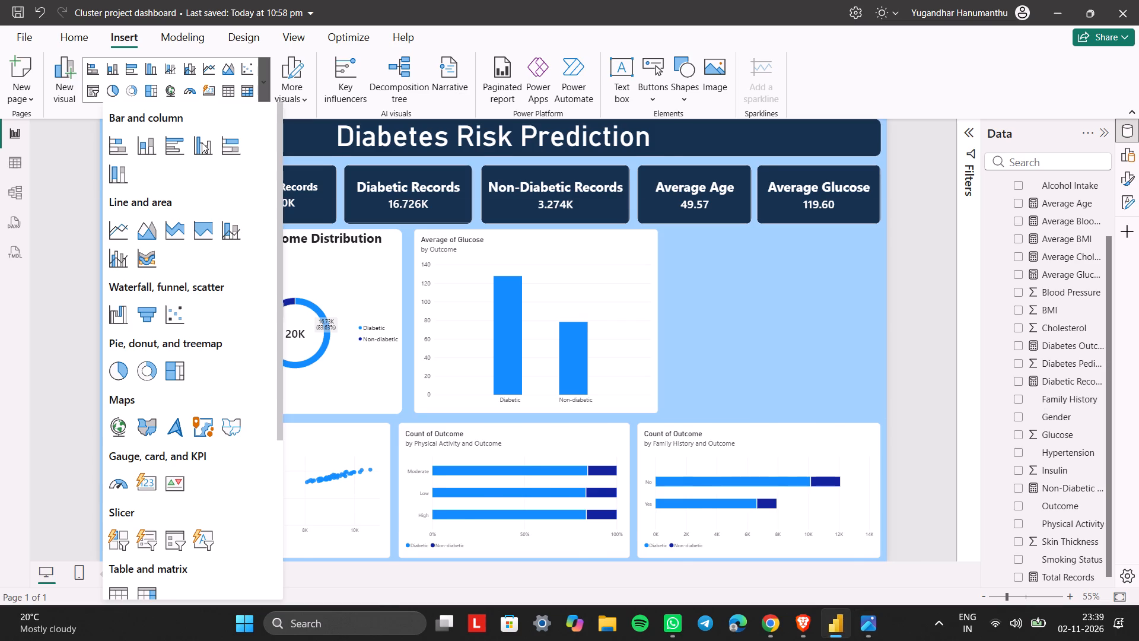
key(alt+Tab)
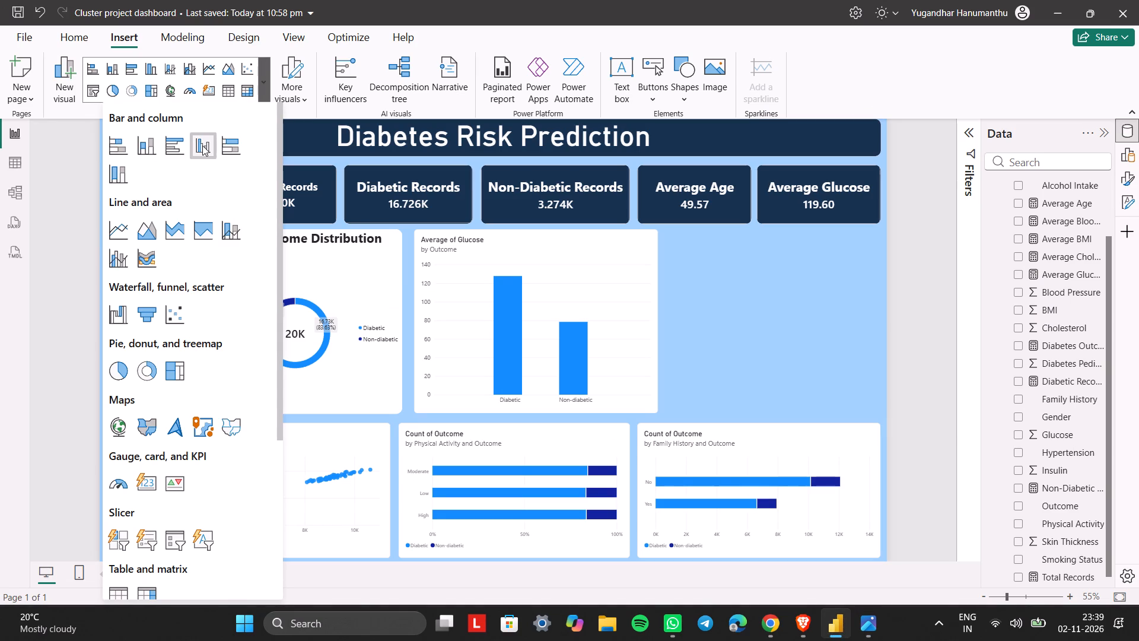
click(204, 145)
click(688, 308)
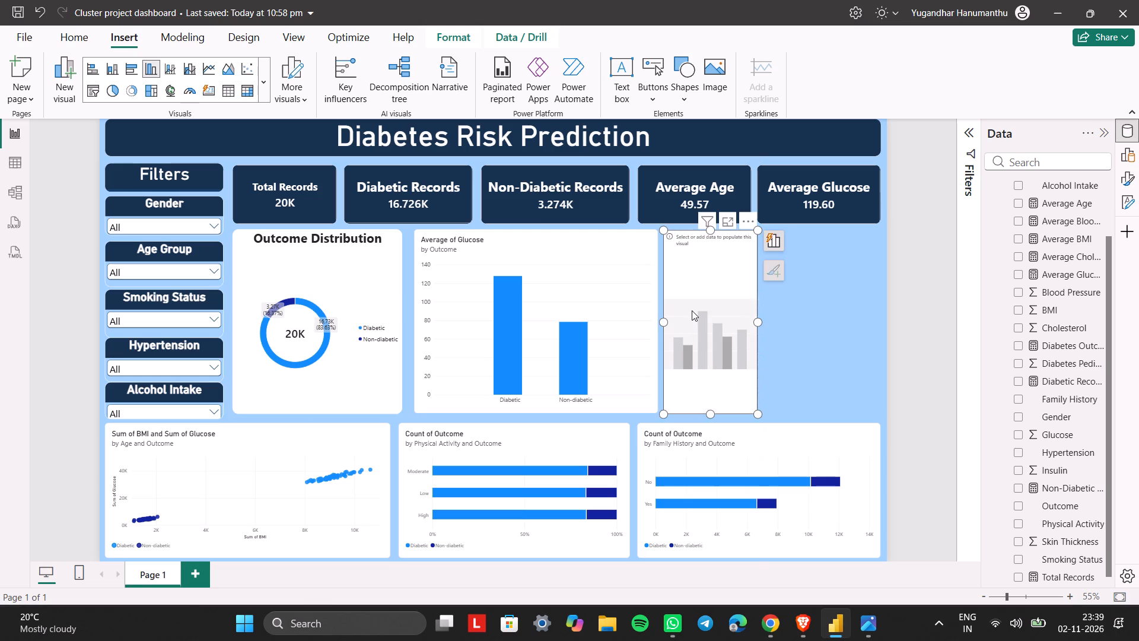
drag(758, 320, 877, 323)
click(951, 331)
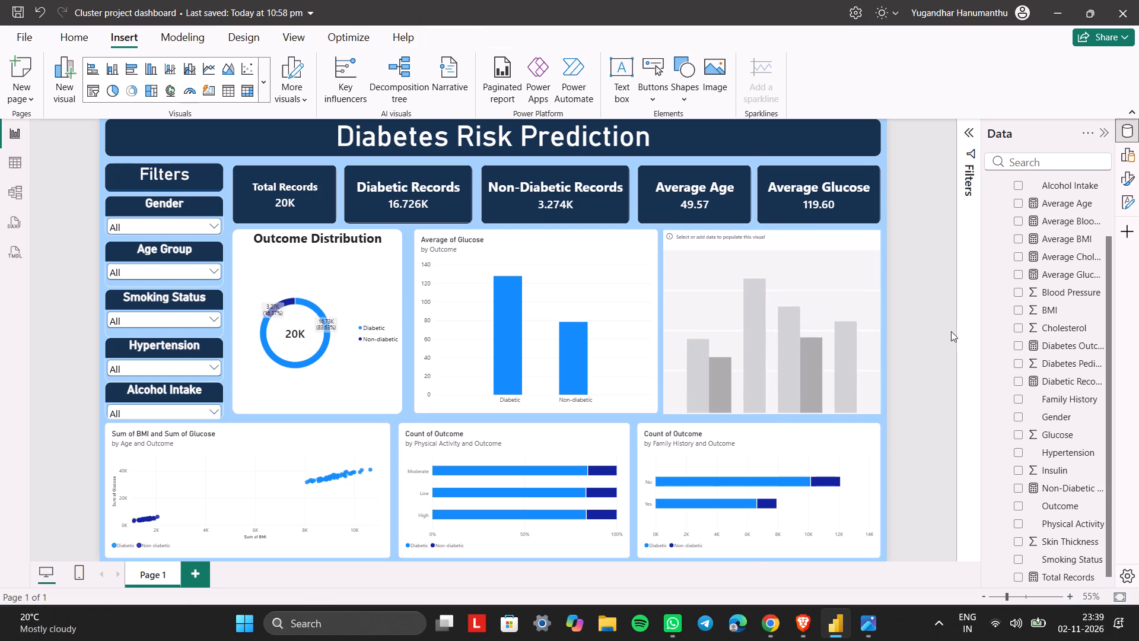
Check the reference dashboard image in Photos again, and look through the dataset's fields in Power BI.
key(alt+Tab)
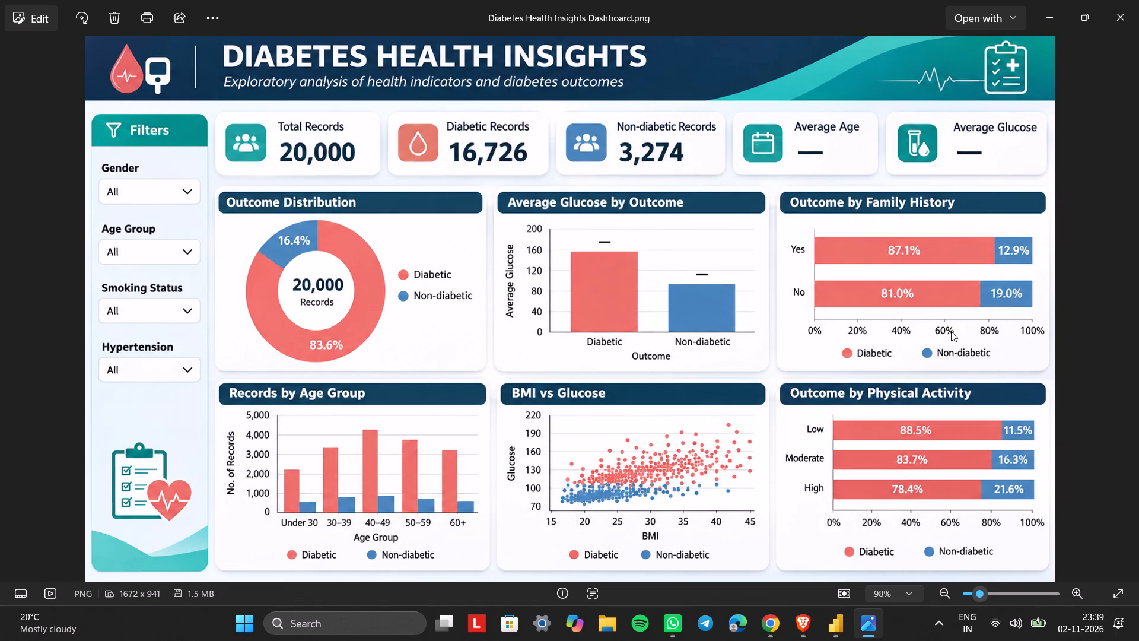
key(alt+Tab)
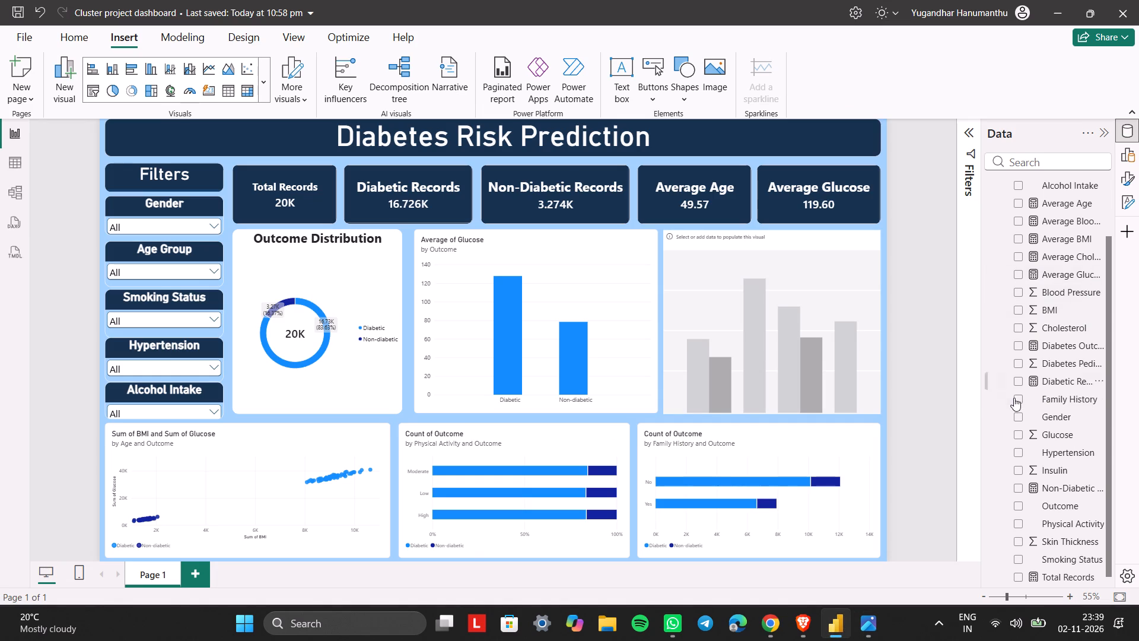
key(alt+Tab)
key(alt+Tab)
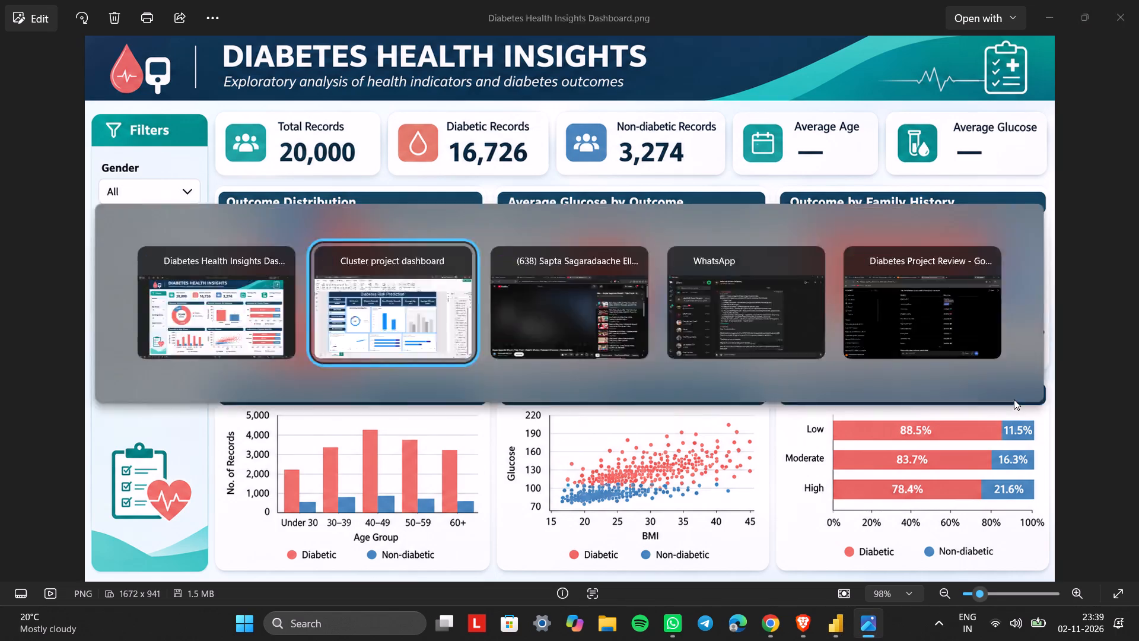
scroll(1021, 332, up, 3)
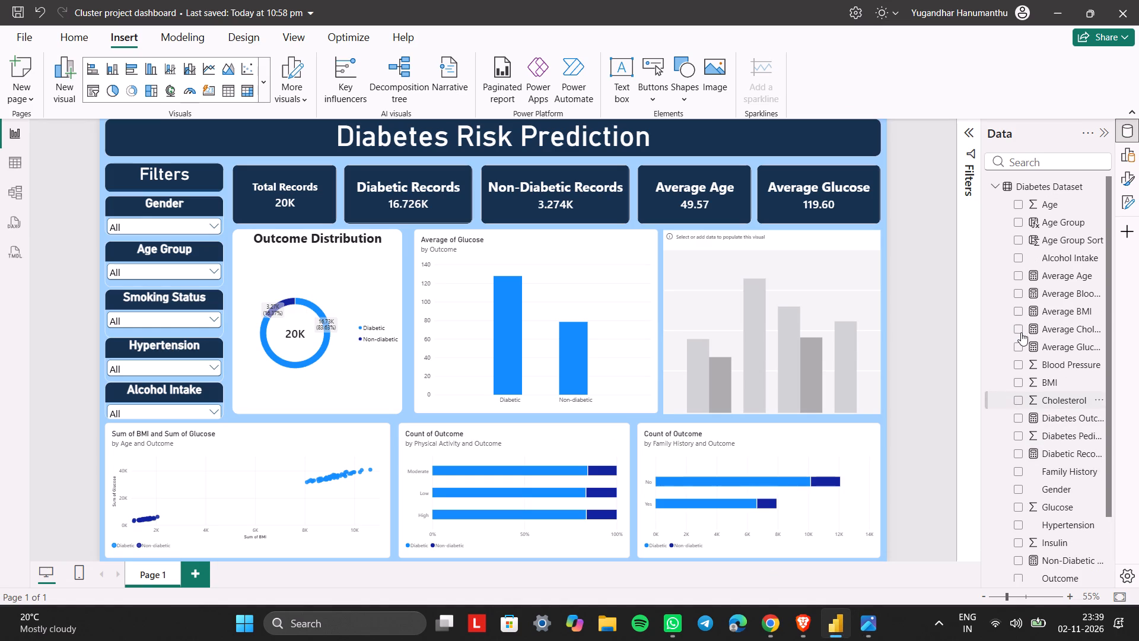
Examine the filter areas and additional options of the empty column chart.
click(844, 342)
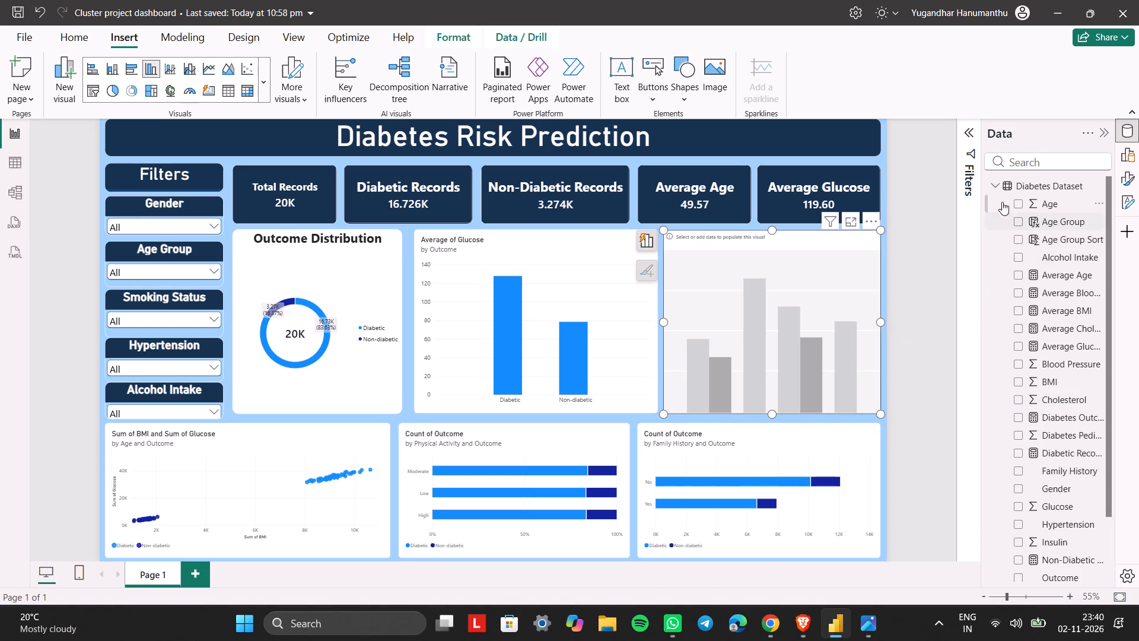
click(963, 131)
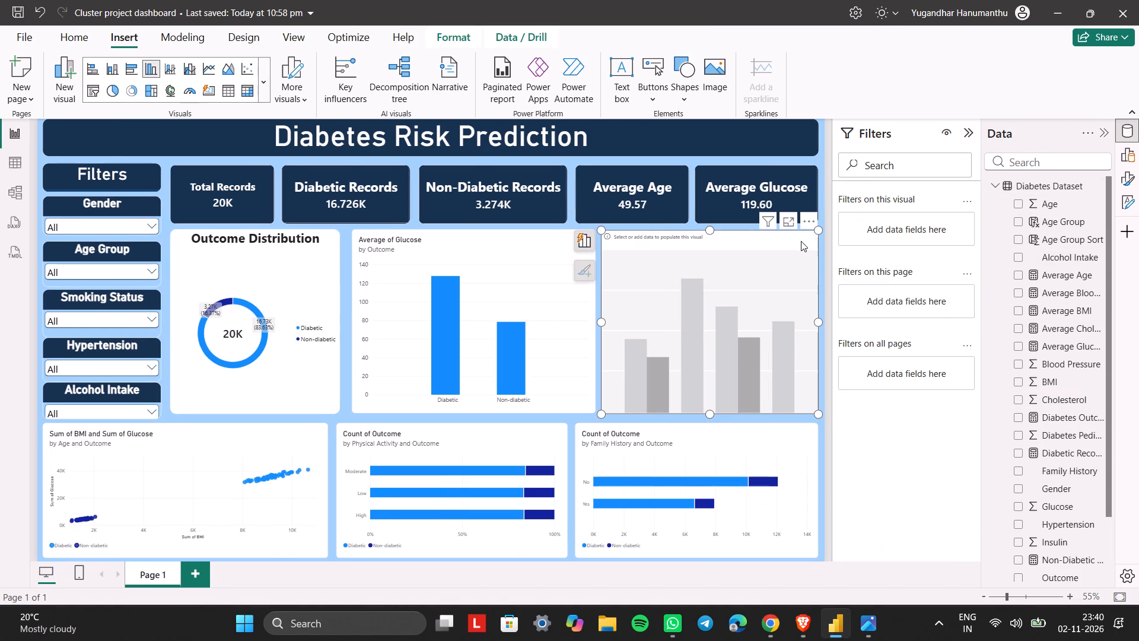
click(804, 225)
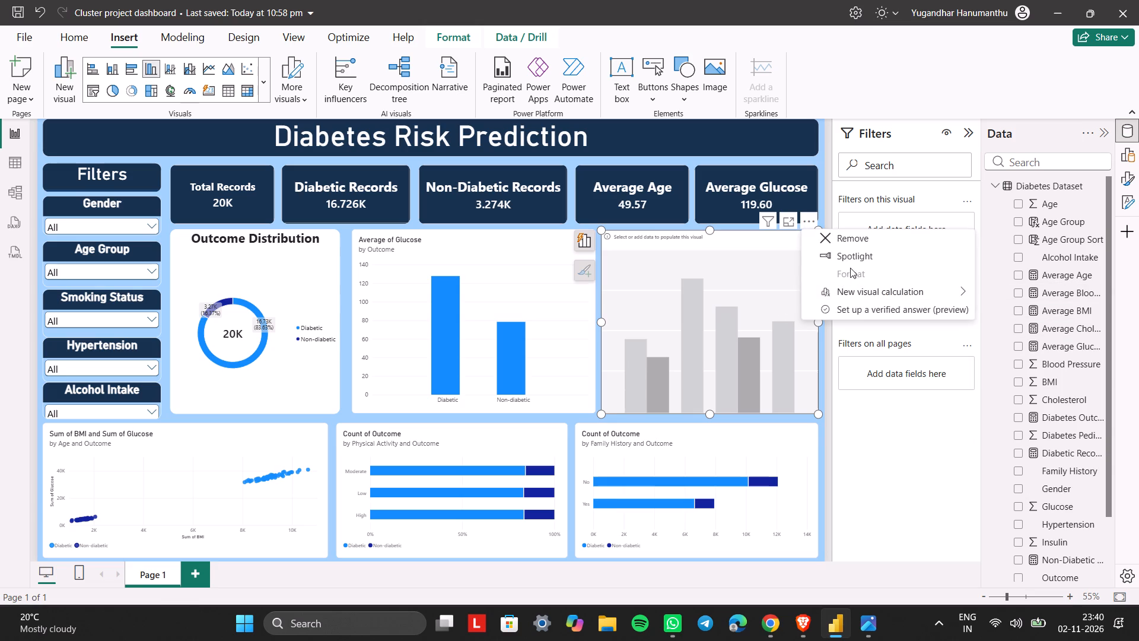
click(728, 297)
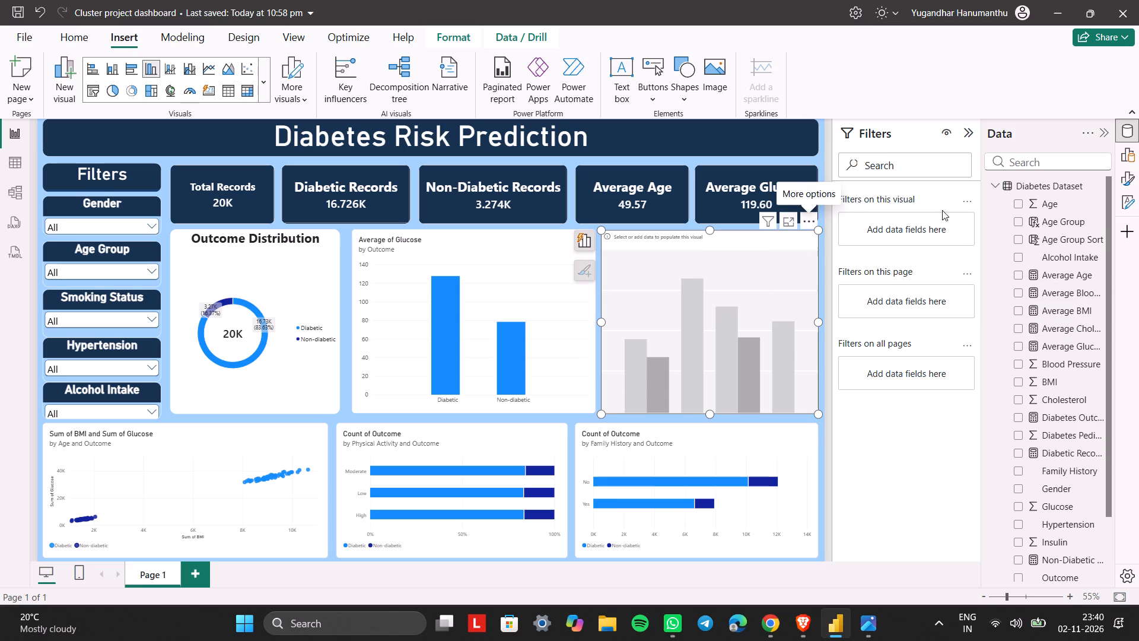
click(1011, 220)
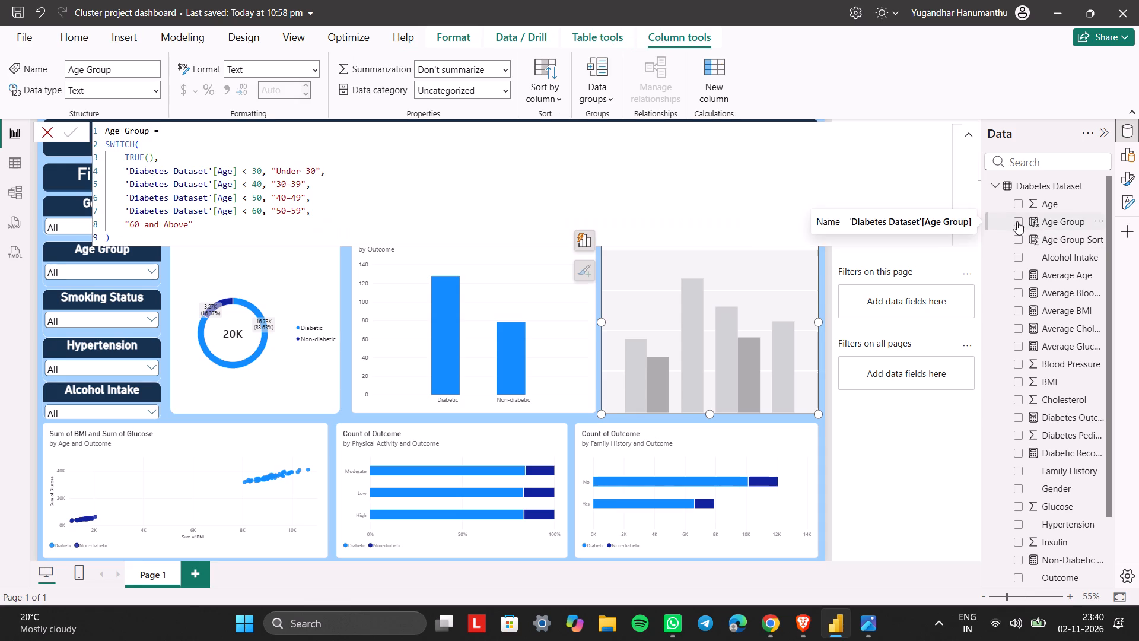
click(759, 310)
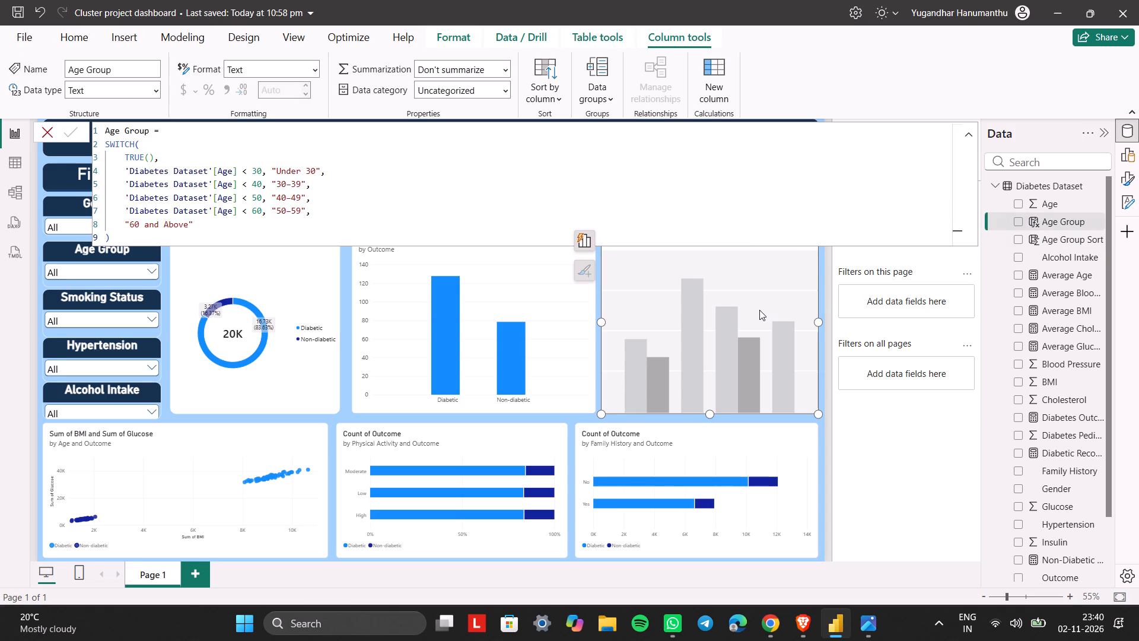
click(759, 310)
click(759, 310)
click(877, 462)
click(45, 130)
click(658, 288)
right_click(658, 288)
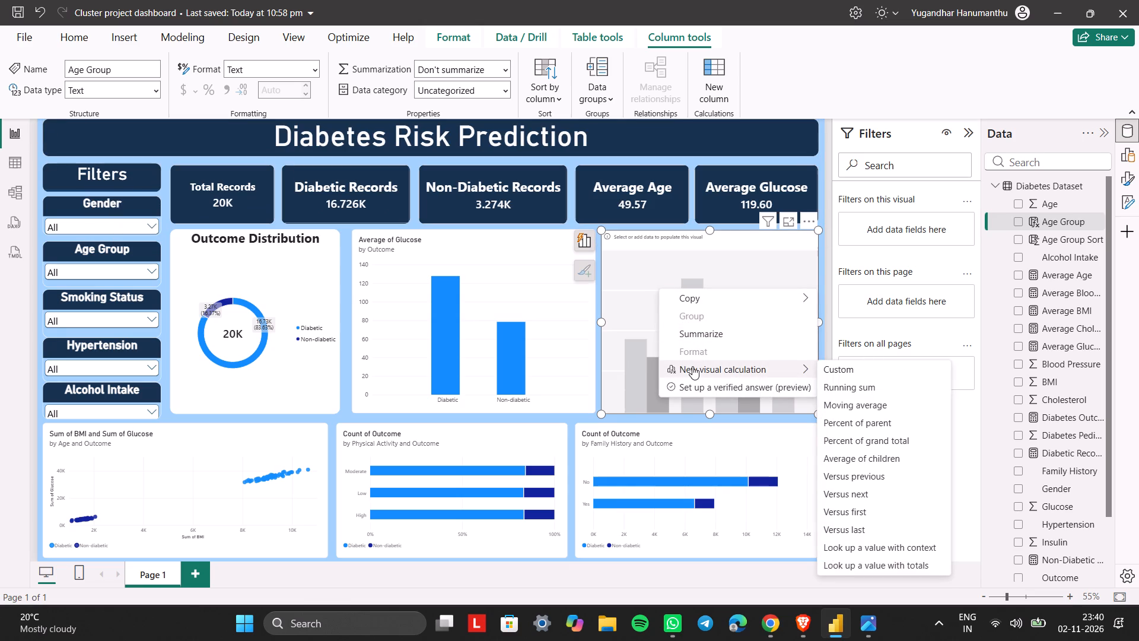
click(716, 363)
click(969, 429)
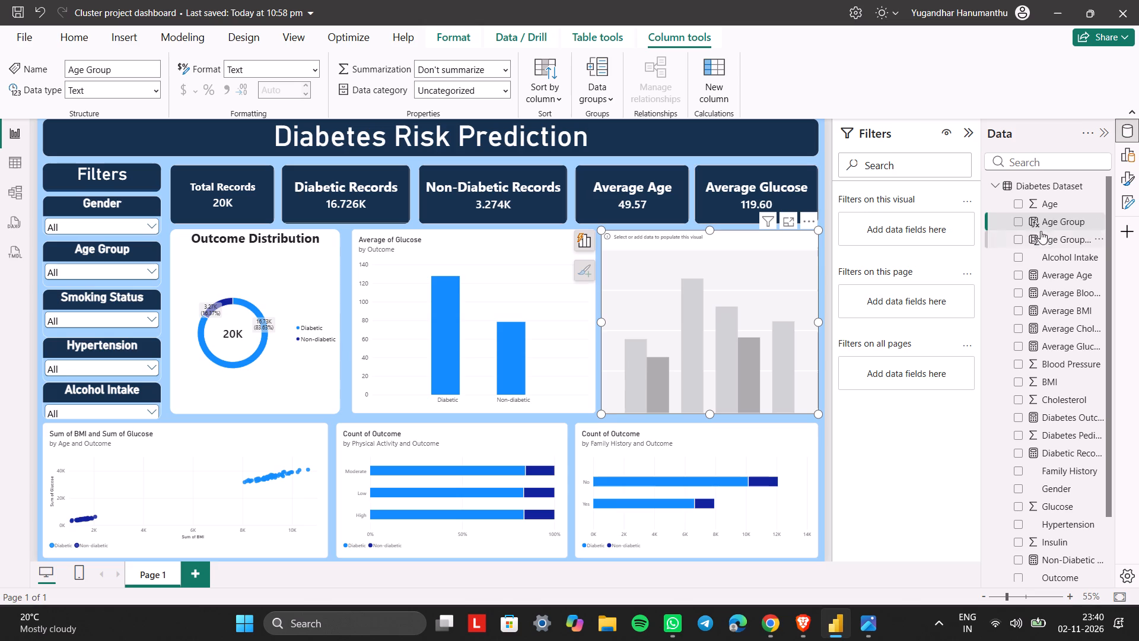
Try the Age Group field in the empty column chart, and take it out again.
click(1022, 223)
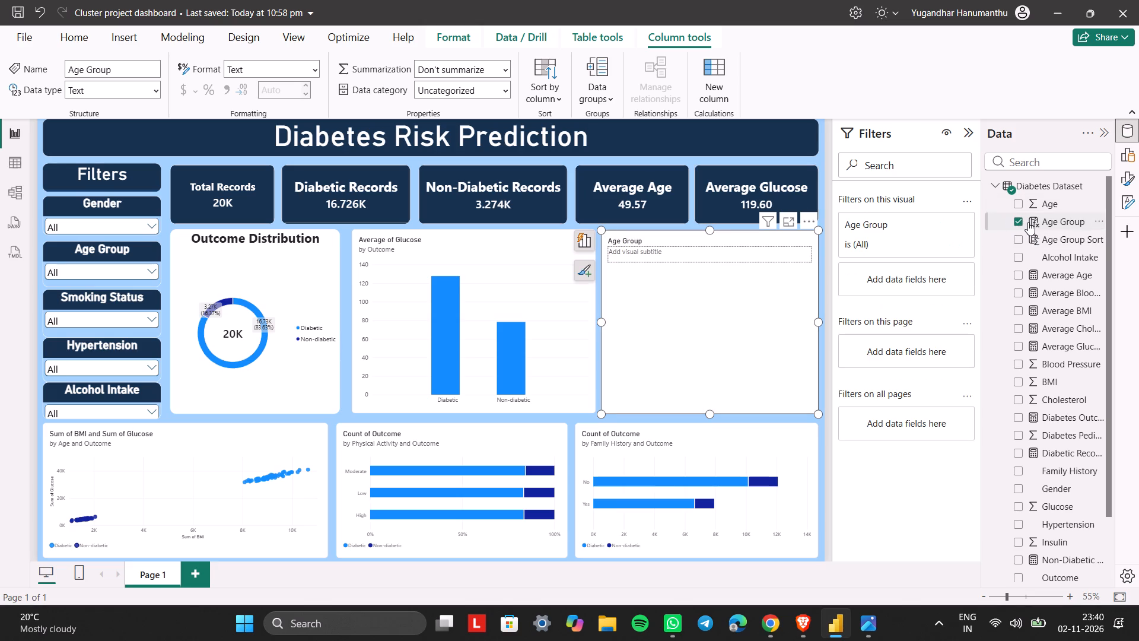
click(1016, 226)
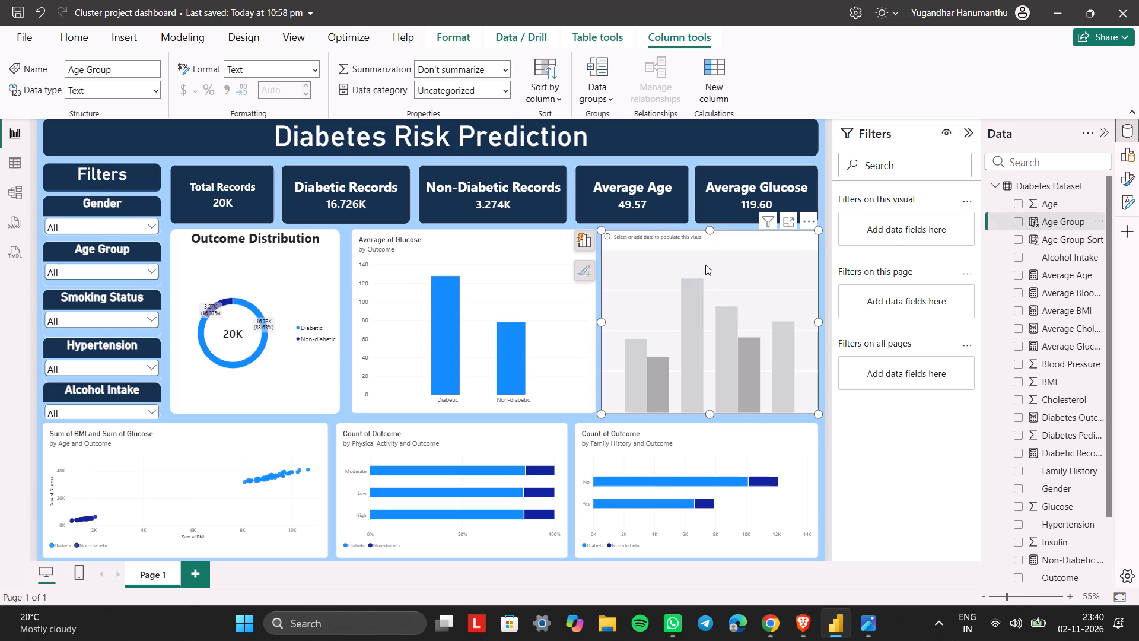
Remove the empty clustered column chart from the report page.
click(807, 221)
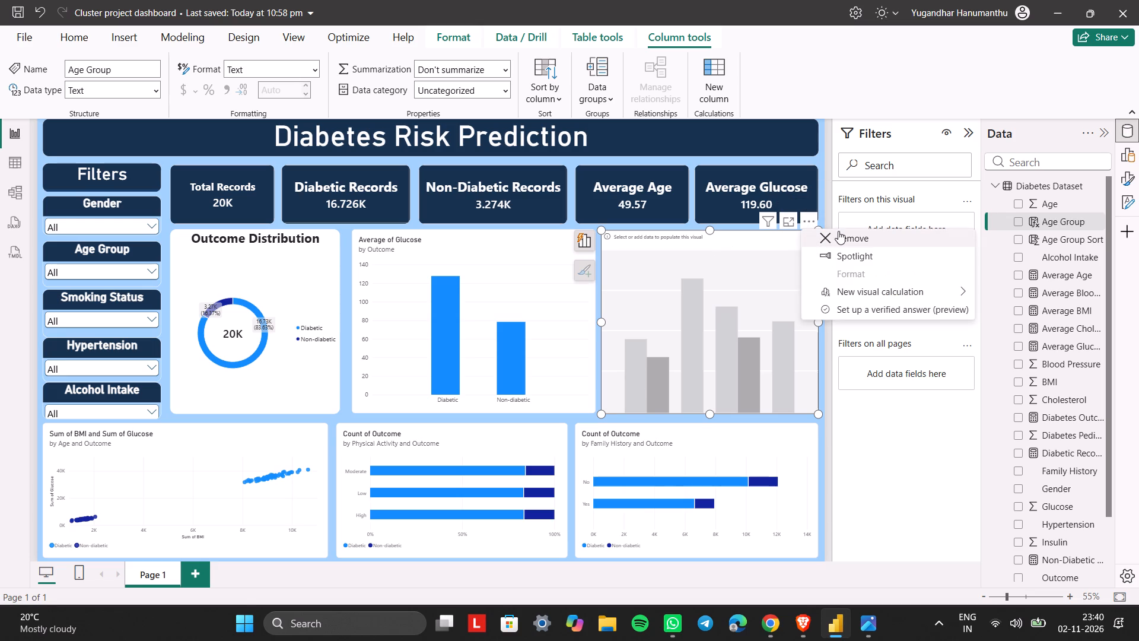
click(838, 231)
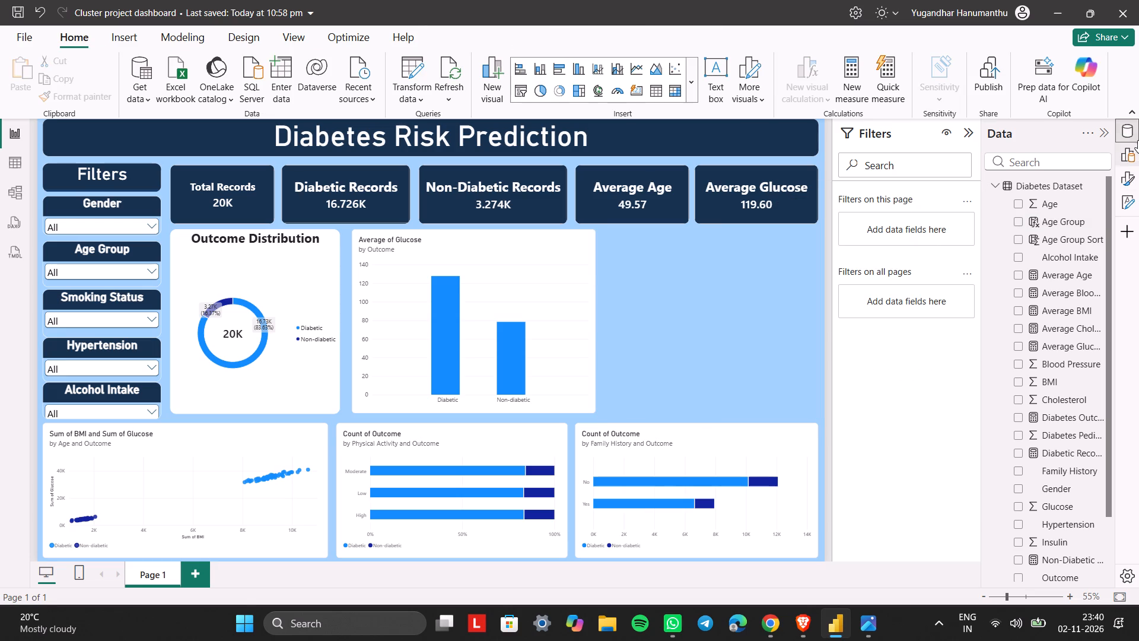
Add an empty clustered column chart and widen it to fill the space beside the Average of Glucose chart.
click(1131, 154)
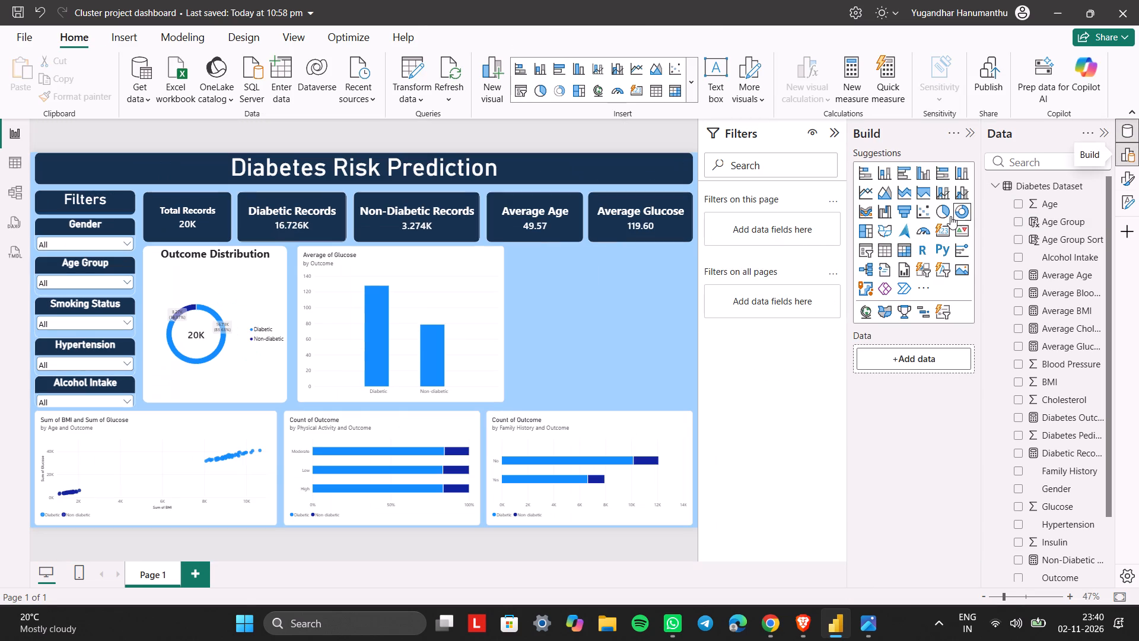
click(921, 176)
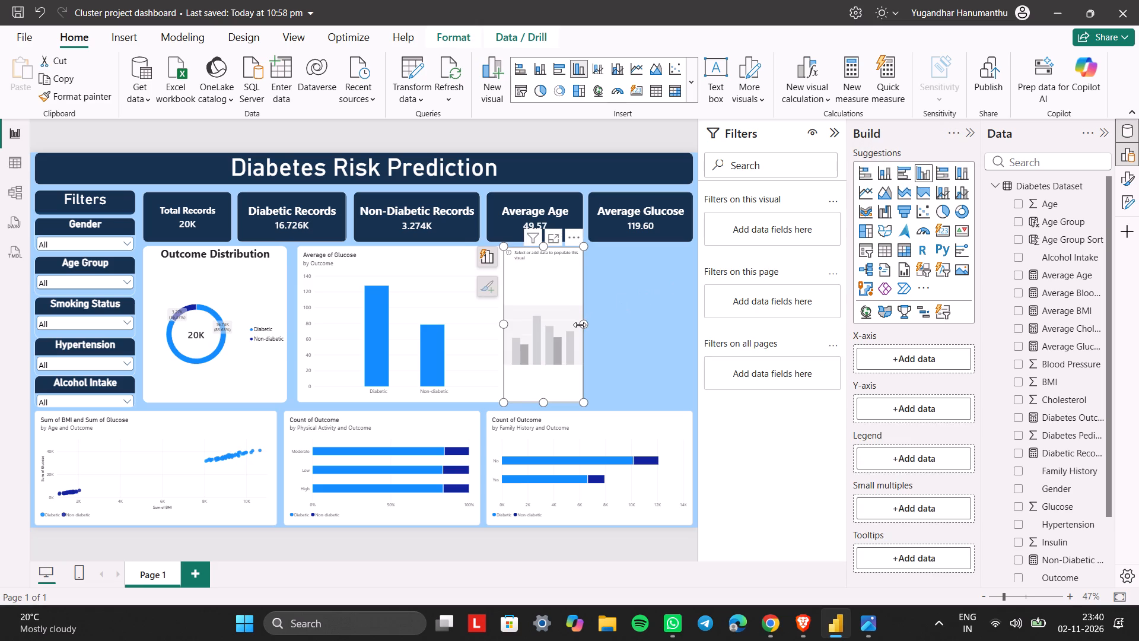
drag(580, 325, 699, 327)
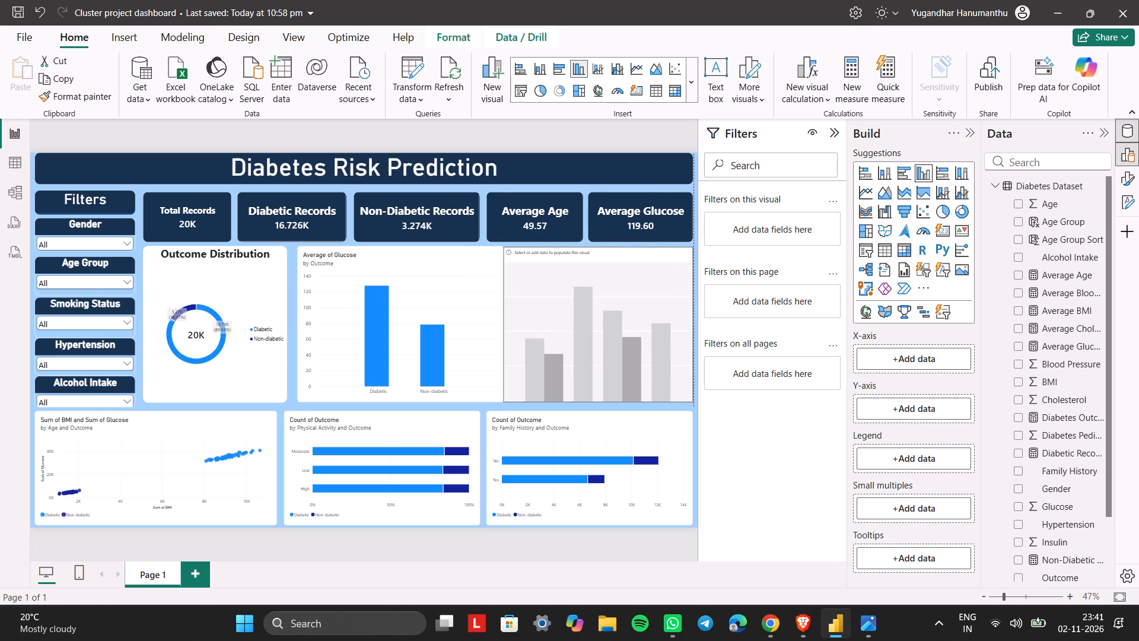
drag(699, 327, 700, 327)
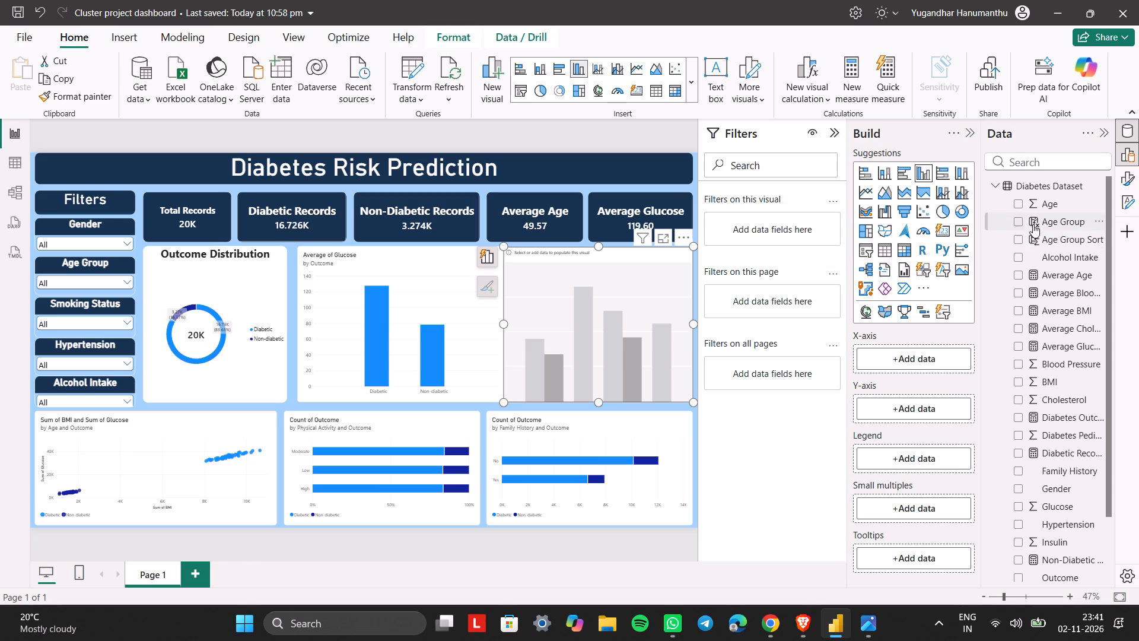
Put Age Group on the new column chart's X-axis and Total Records on its Y-axis, consulting the reference image.
drag(1049, 225, 925, 361)
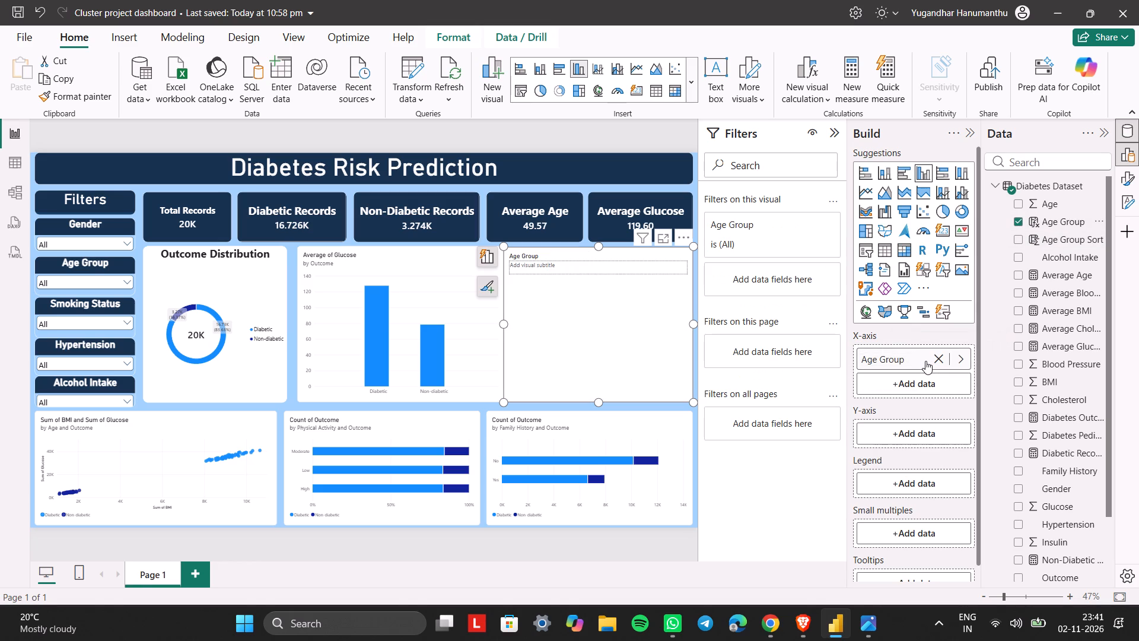
key(alt+Tab)
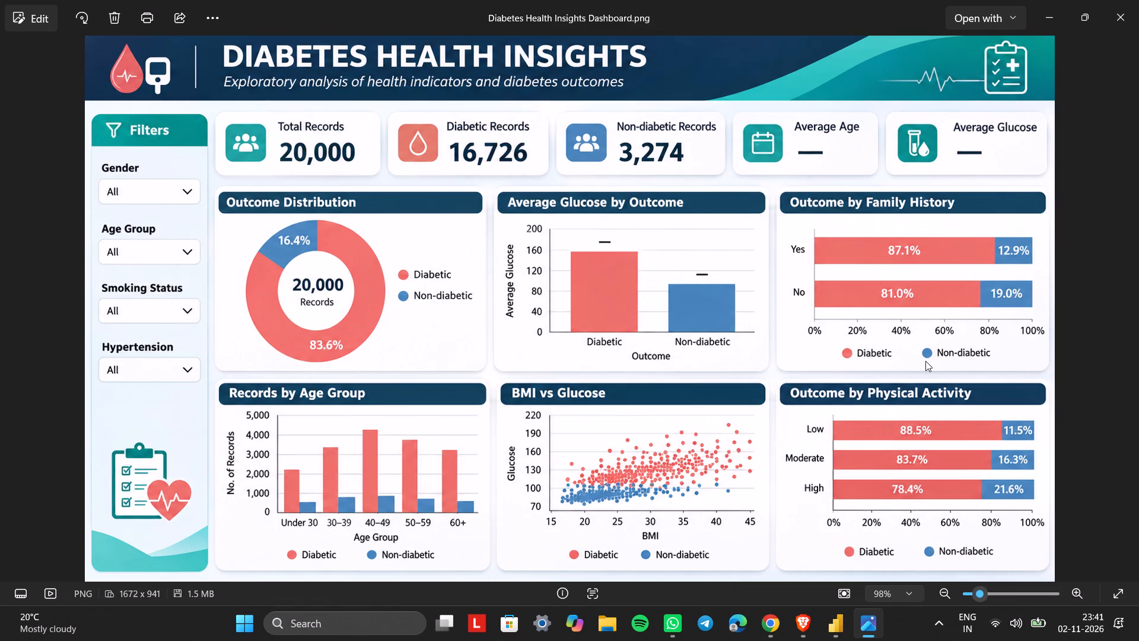
key(alt+Tab)
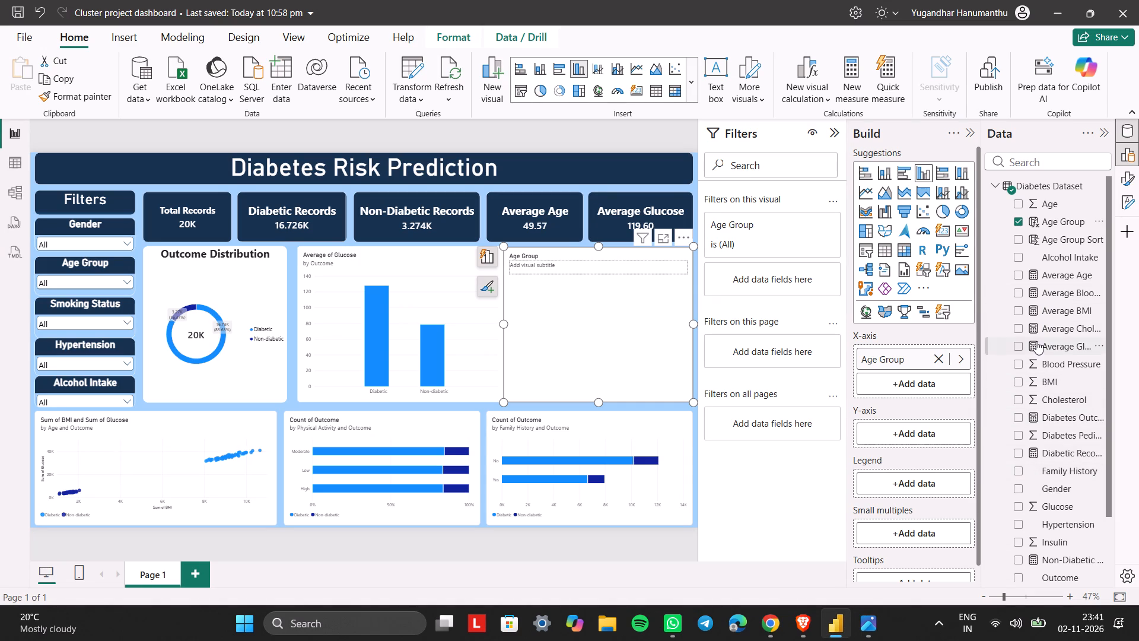
scroll(1042, 300, down, 1)
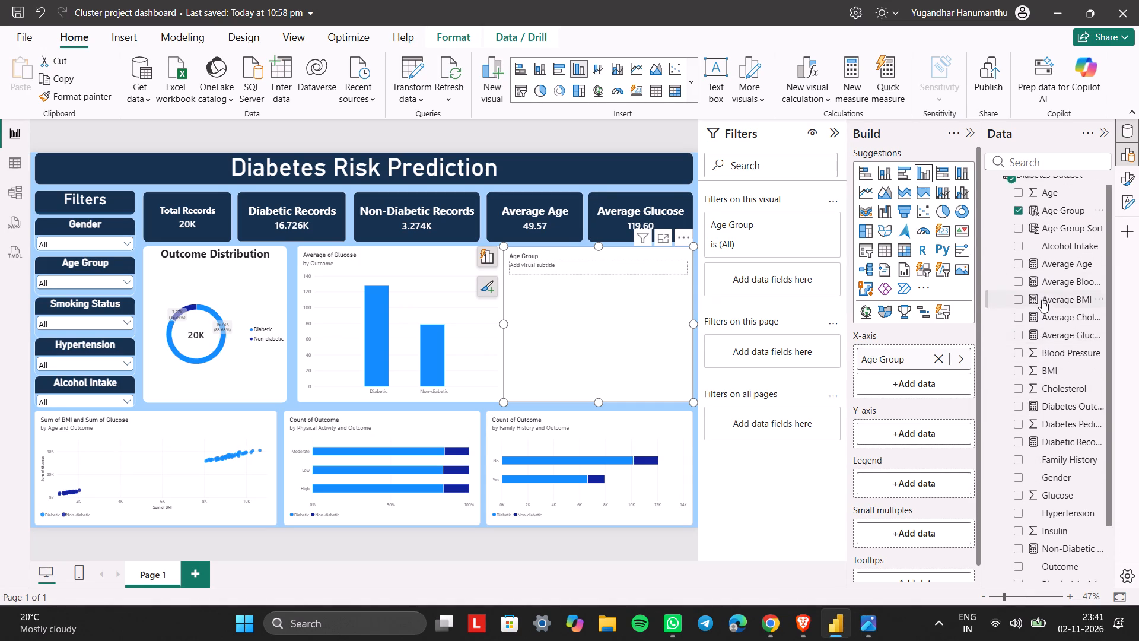
scroll(1042, 300, down, 1)
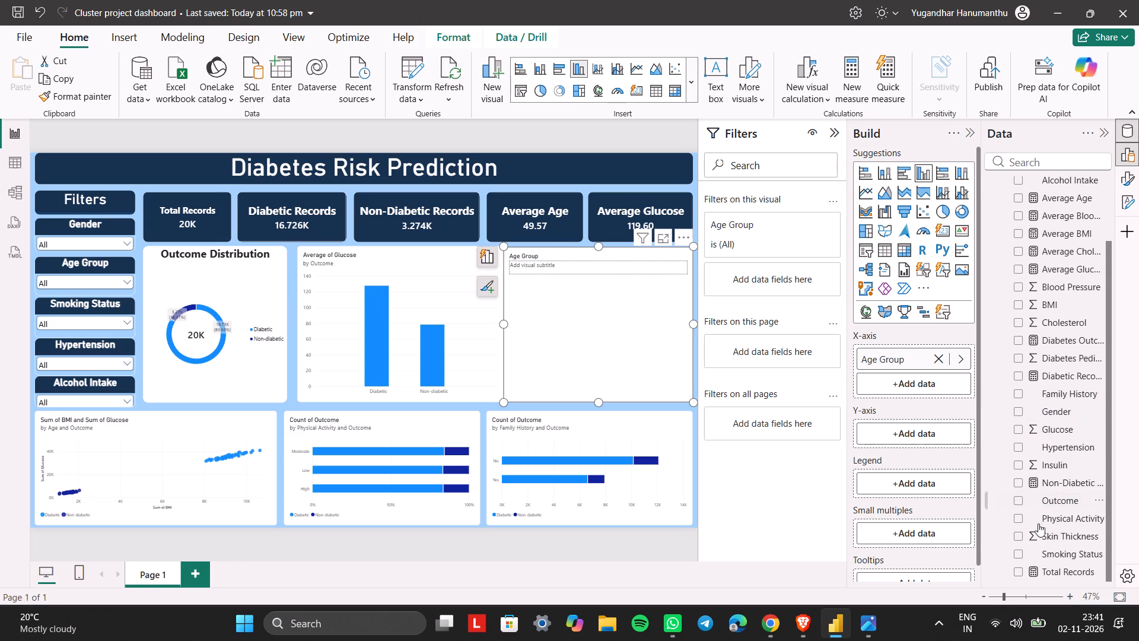
scroll(1036, 542, down, 1)
drag(1024, 570, 914, 441)
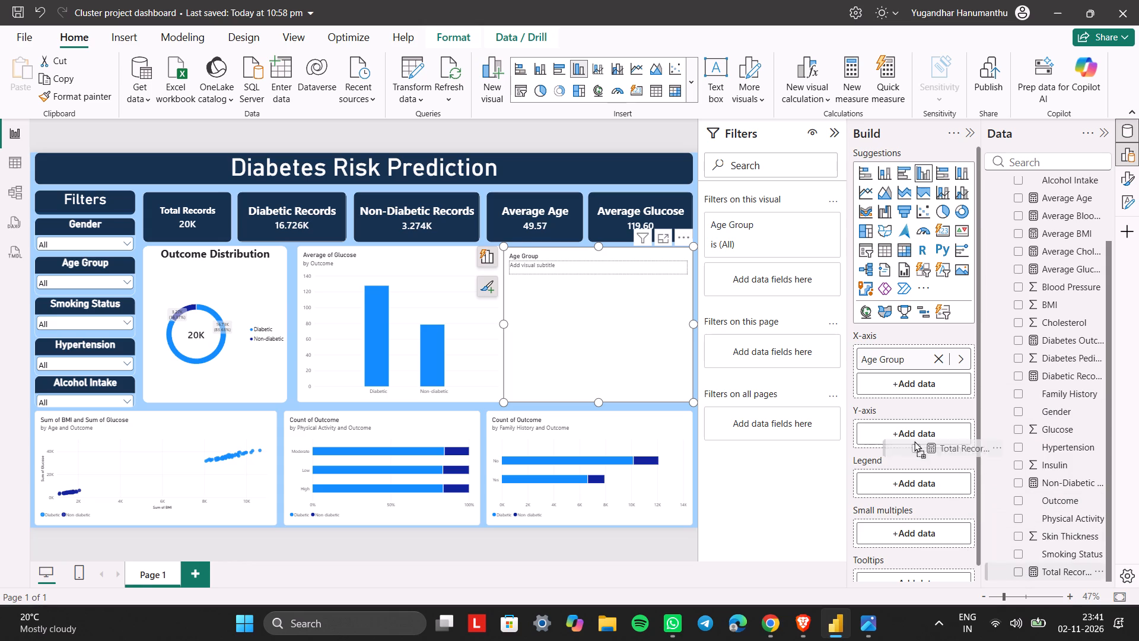
drag(914, 441, 901, 432)
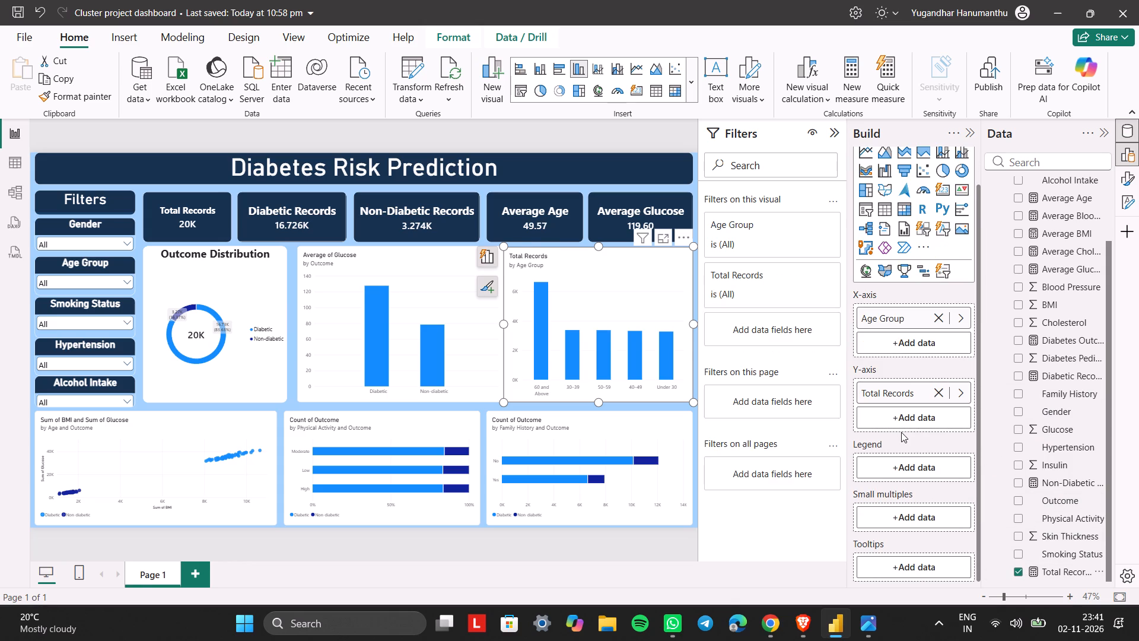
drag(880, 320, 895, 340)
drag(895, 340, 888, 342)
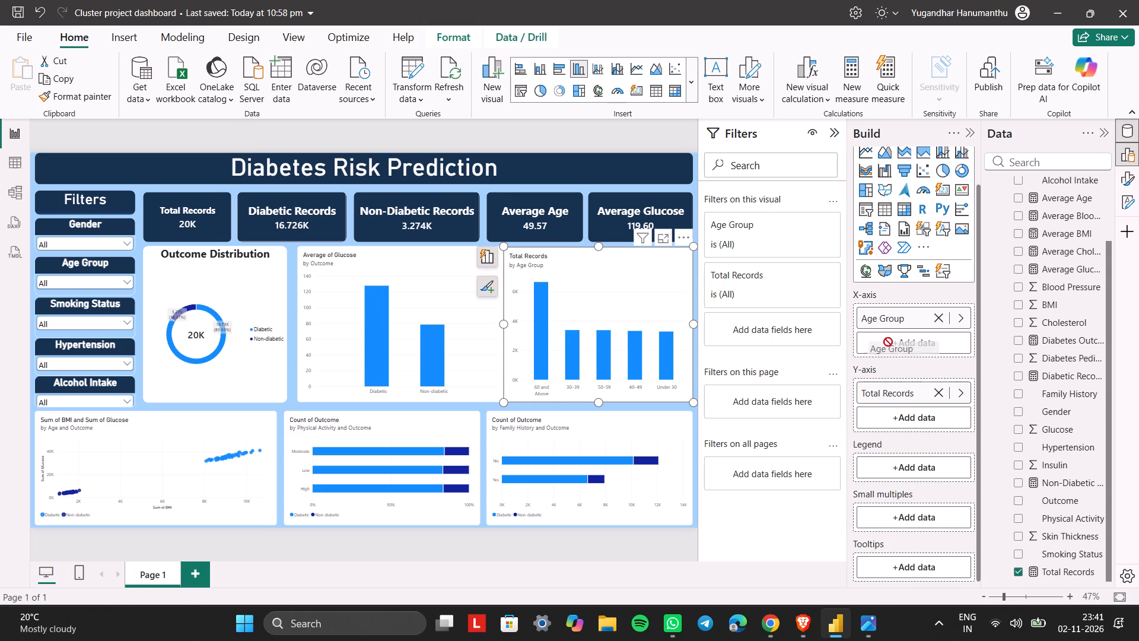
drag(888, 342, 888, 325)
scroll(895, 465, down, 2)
Compare with the reference image in Photos and add Diabetic Records to the age group chart's Y-axis.
key(alt+Tab)
key(alt+Tab)
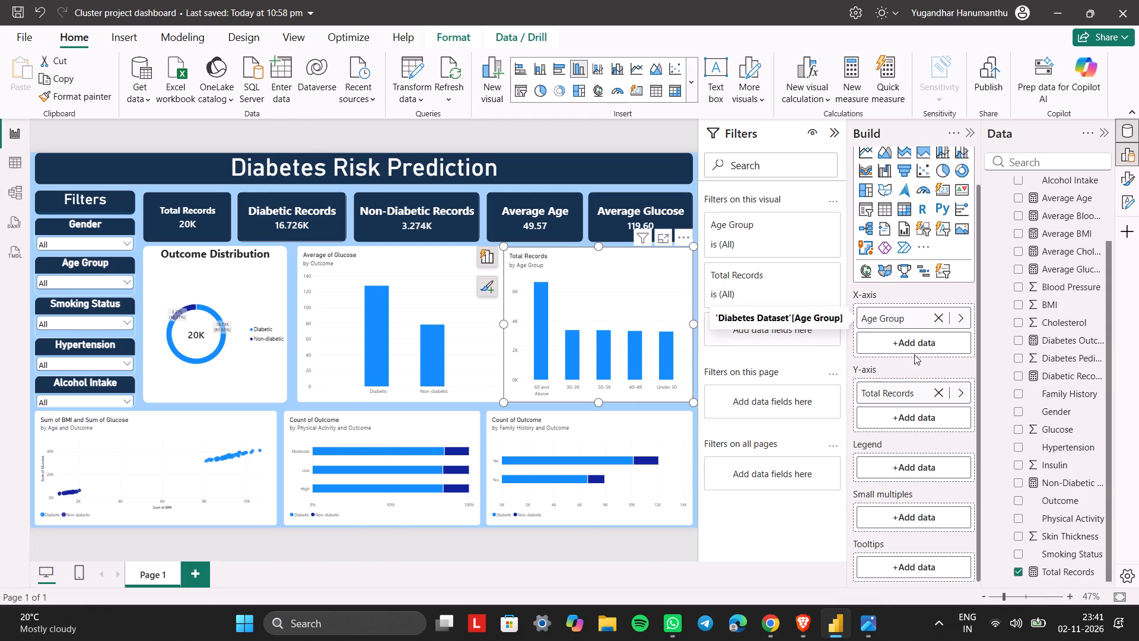
key(alt+Tab)
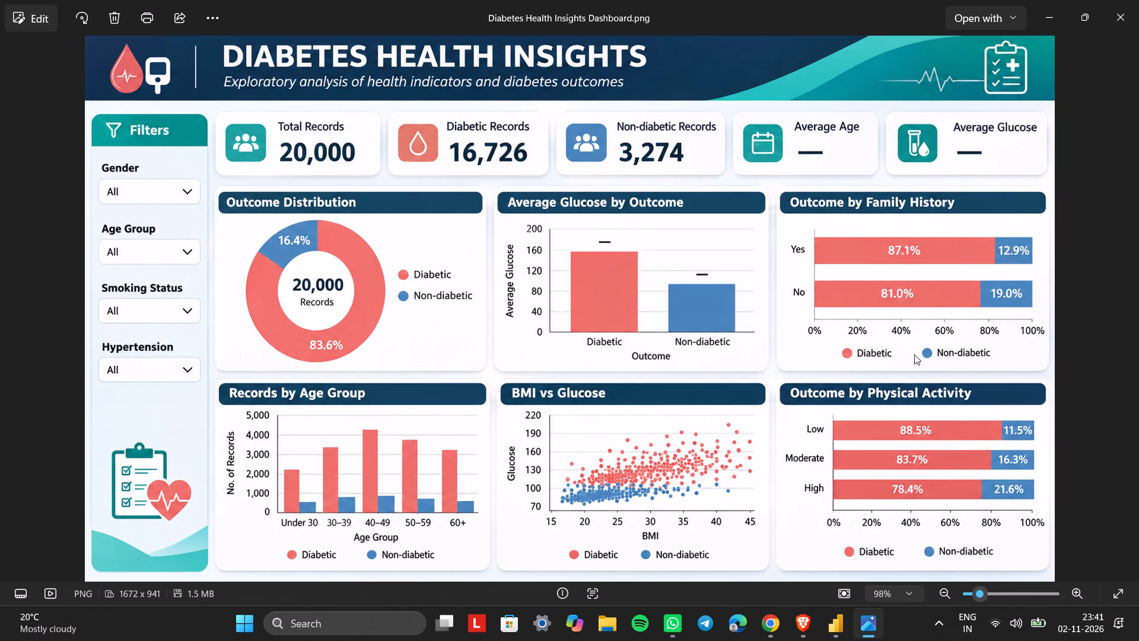
key(alt+Tab)
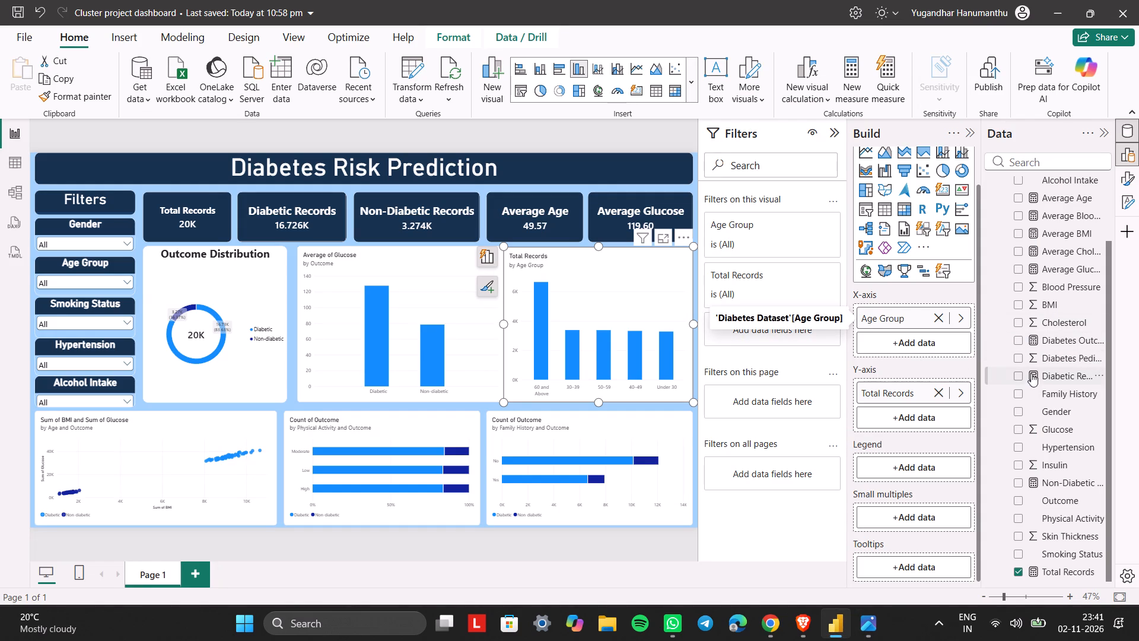
drag(1039, 372, 905, 411)
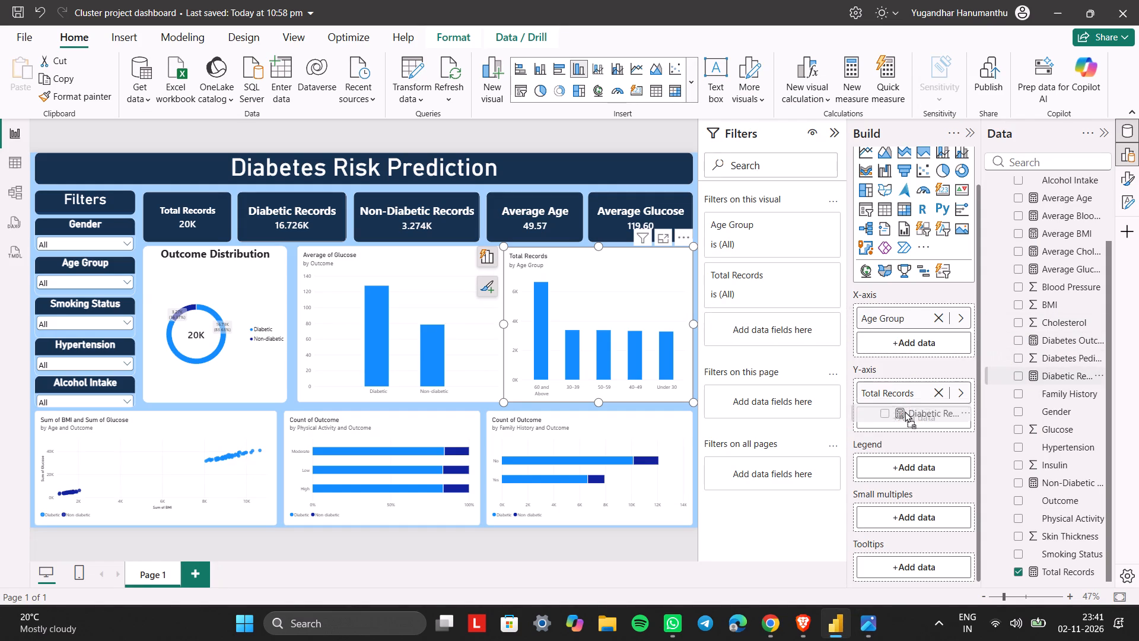
drag(905, 411, 905, 417)
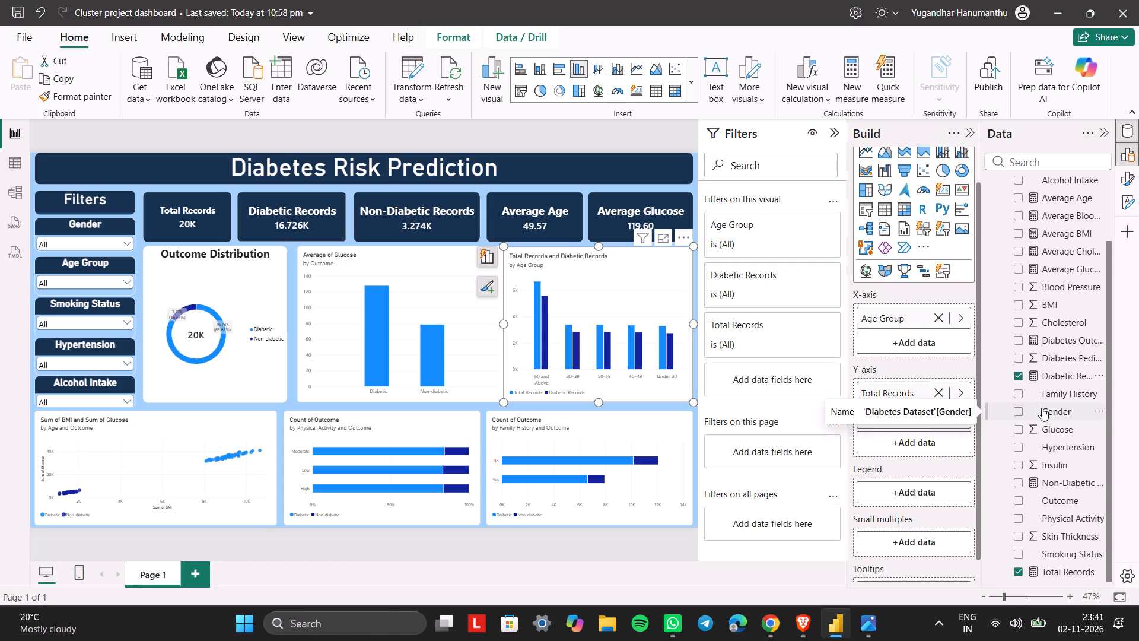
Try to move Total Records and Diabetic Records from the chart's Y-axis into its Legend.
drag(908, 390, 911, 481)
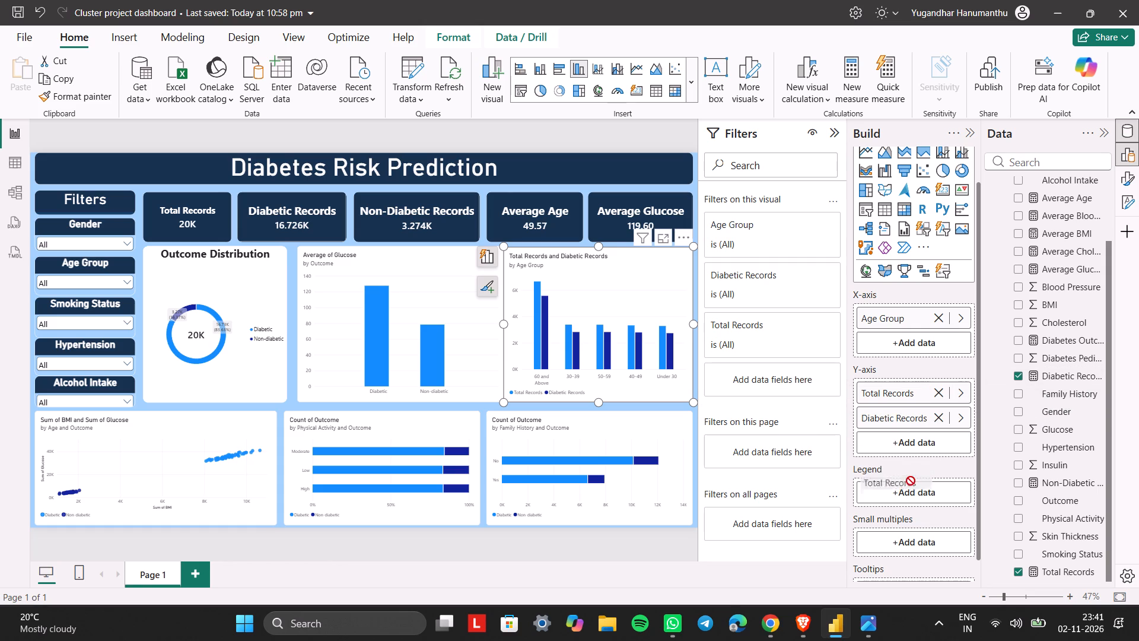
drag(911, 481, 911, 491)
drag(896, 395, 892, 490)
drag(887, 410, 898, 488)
Add Non-Diabetic Records to the age group chart's Y-axis and remove Total Records from it.
scroll(923, 495, down, 2)
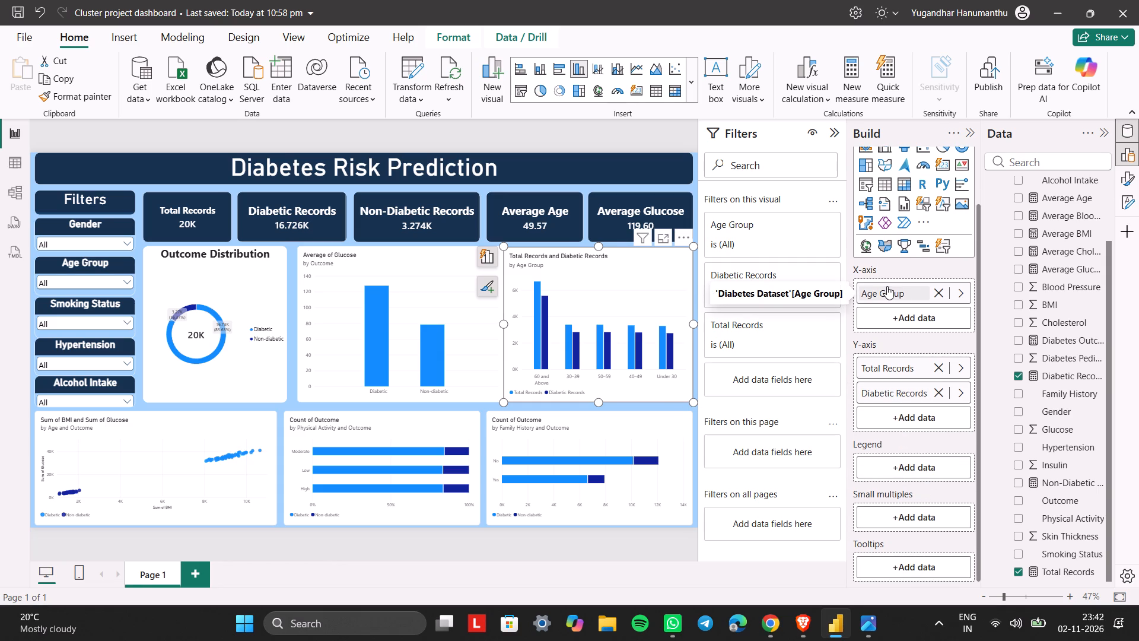
scroll(1048, 366, down, 2)
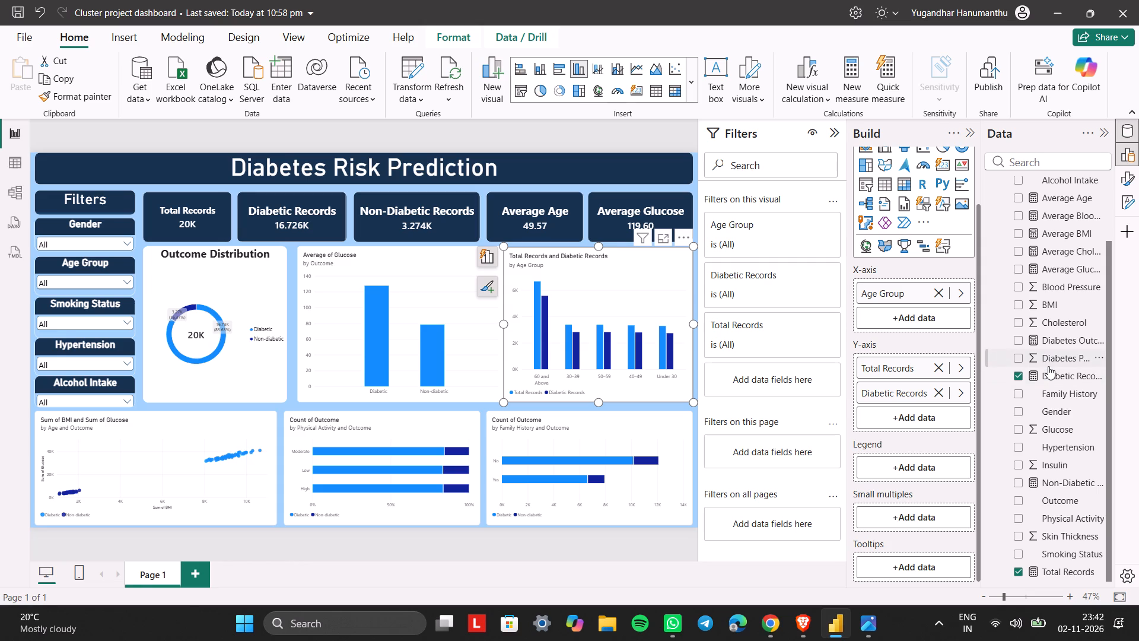
drag(1049, 480, 930, 417)
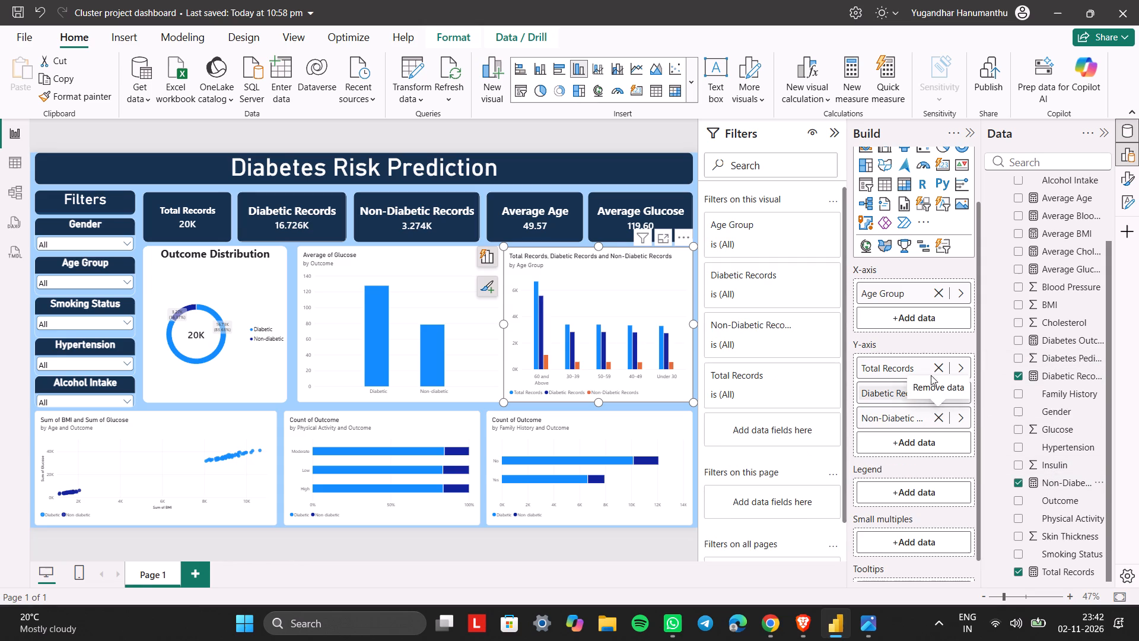
click(944, 368)
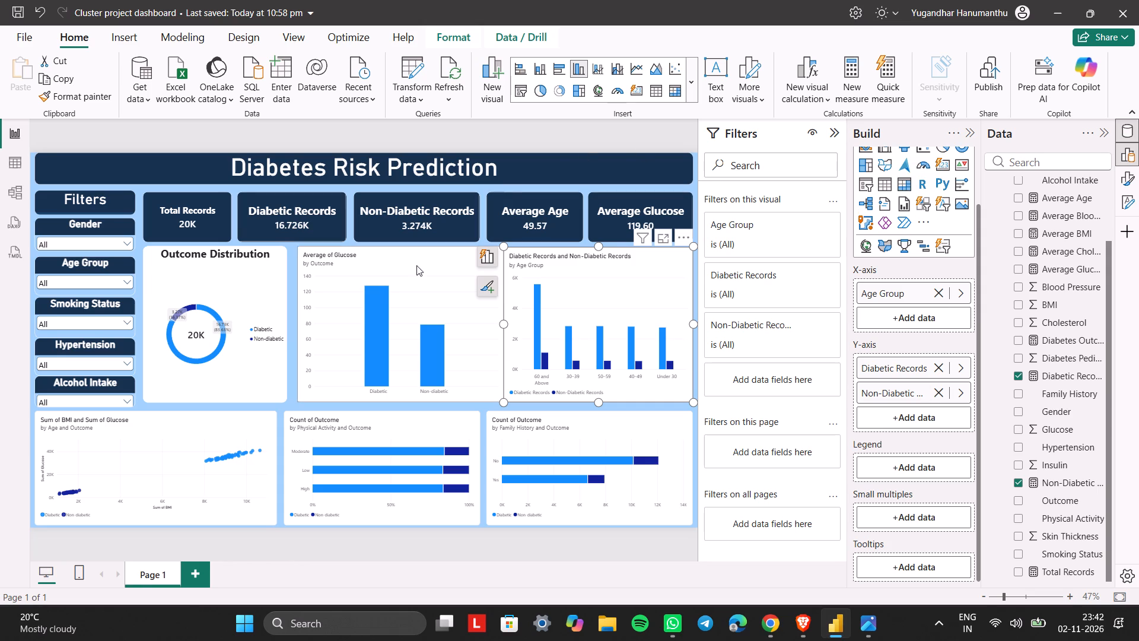
Move the Average of Glucose chart slightly closer to the Outcome Distribution donut chart.
click(256, 284)
drag(409, 295, 403, 295)
Check the size and position settings of the Outcome Distribution donut chart.
click(274, 296)
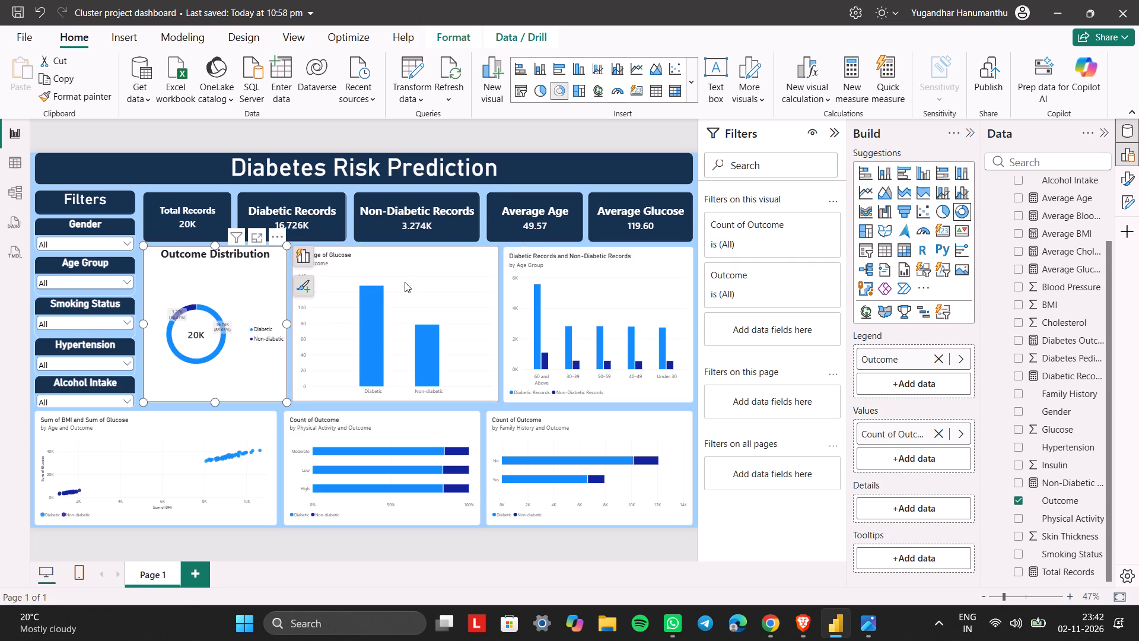
click(836, 132)
right_click(272, 278)
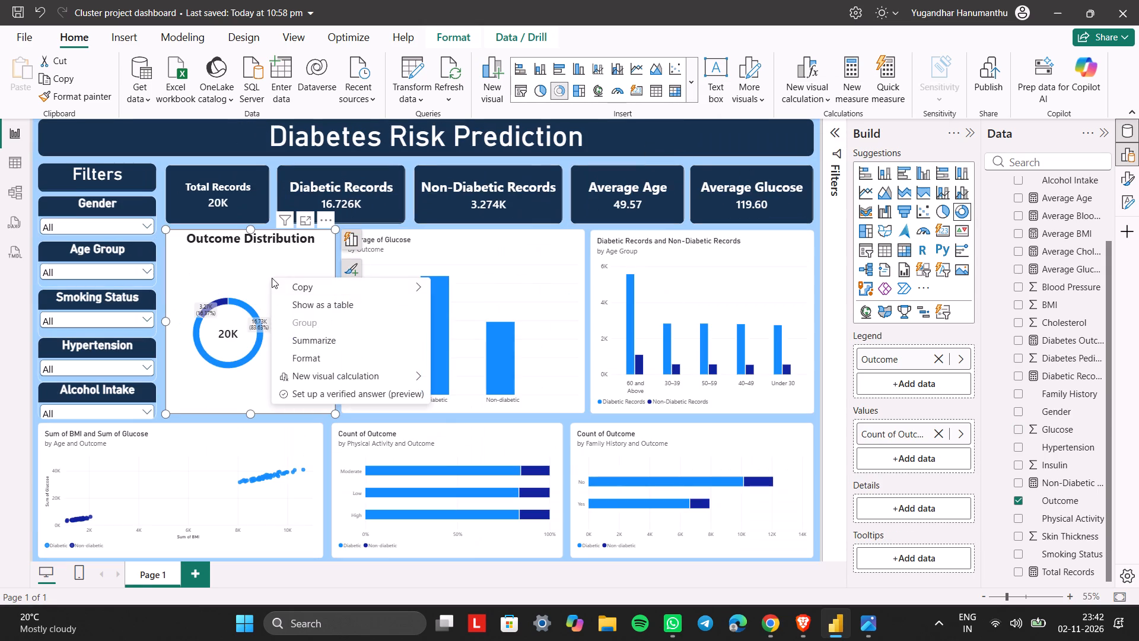
click(296, 357)
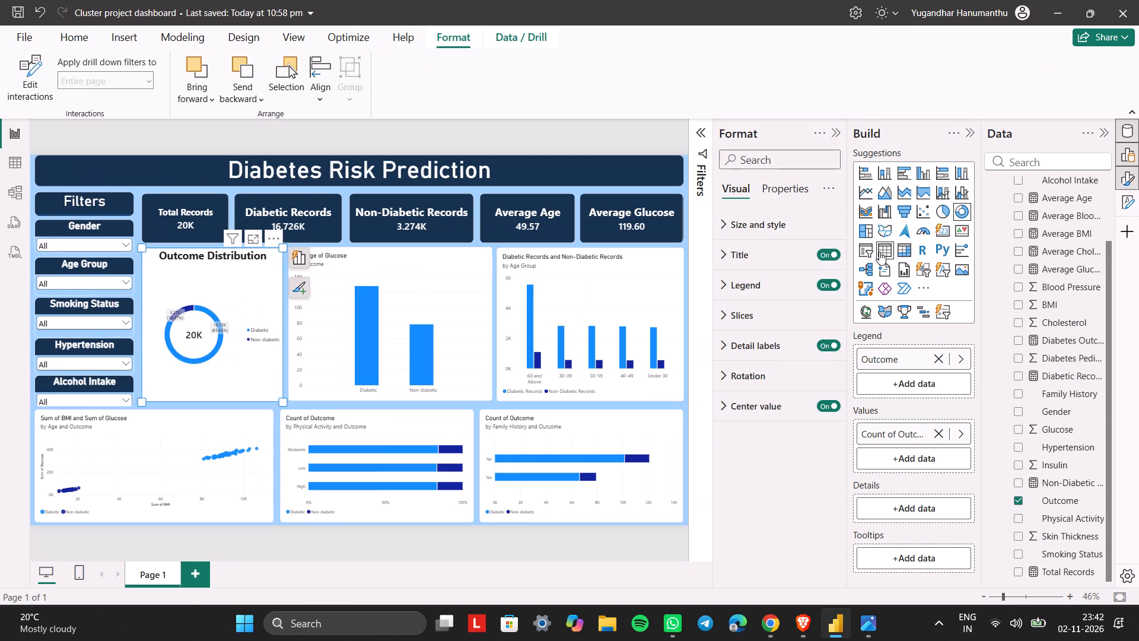
click(747, 222)
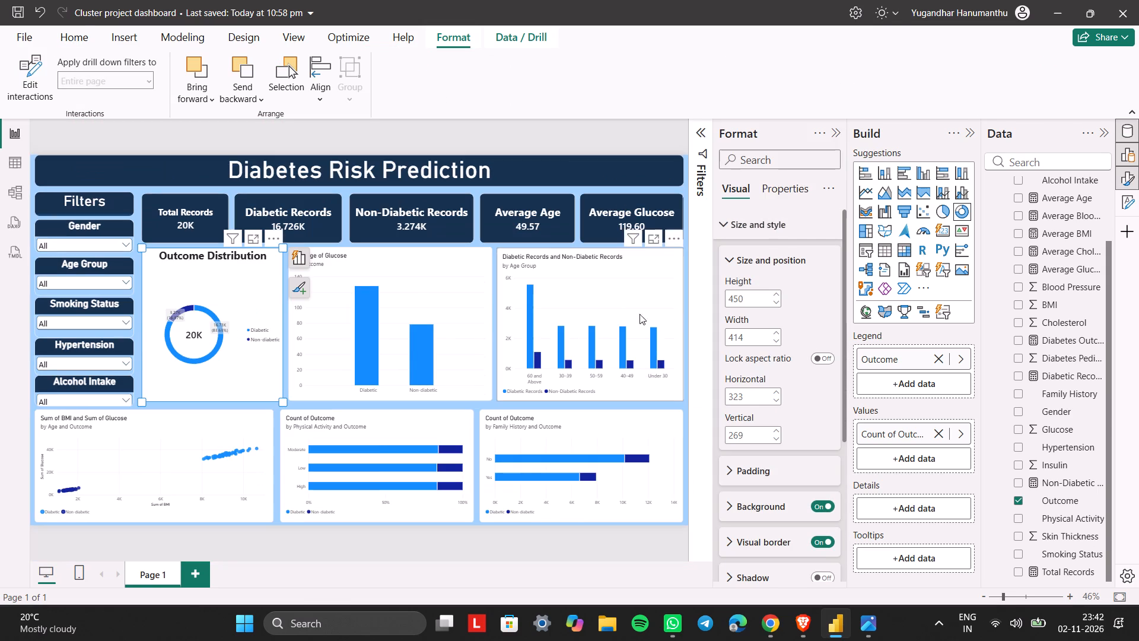
Set the height of the Average of Glucose by Outcome column chart to 450.
click(440, 291)
scroll(788, 291, up, 2)
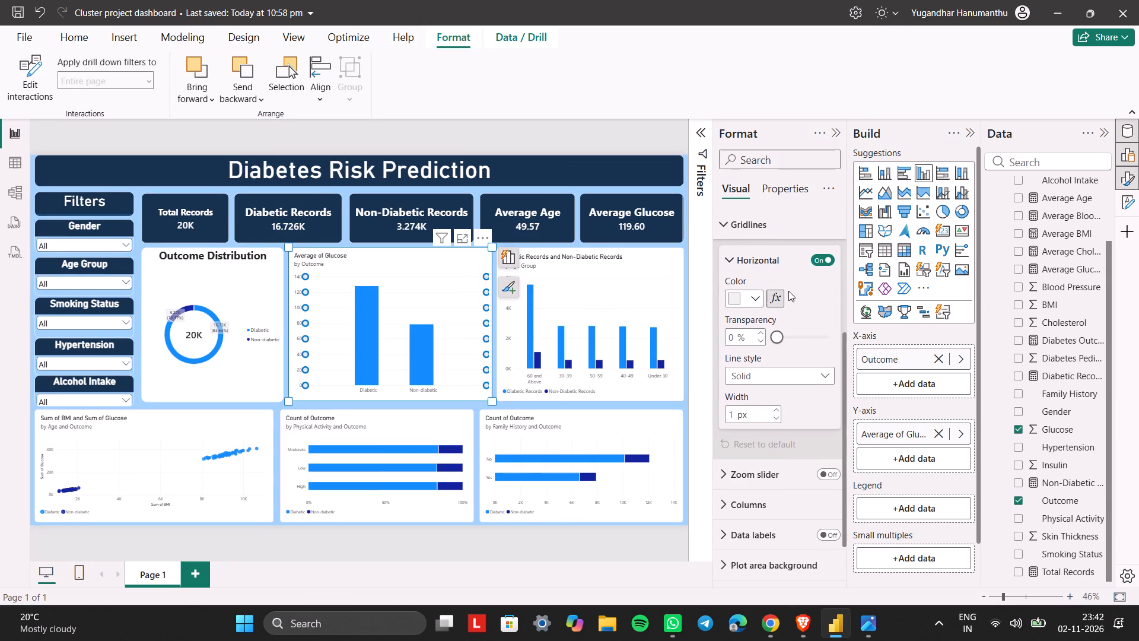
scroll(788, 291, up, 1)
click(720, 218)
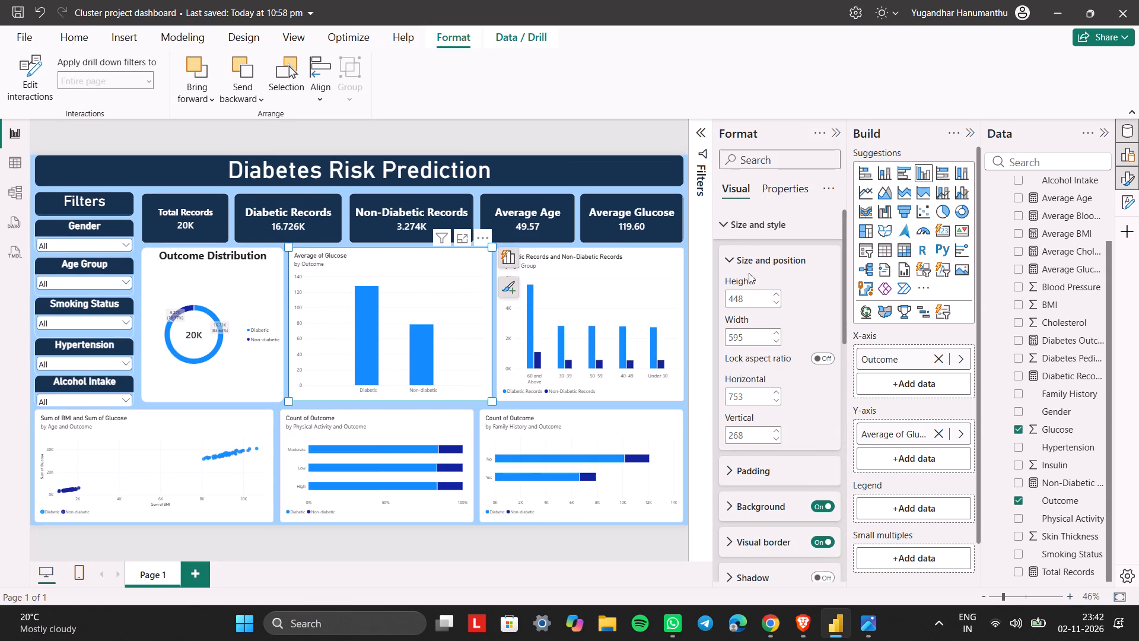
click(746, 291)
click(746, 295)
key(BackSpace)
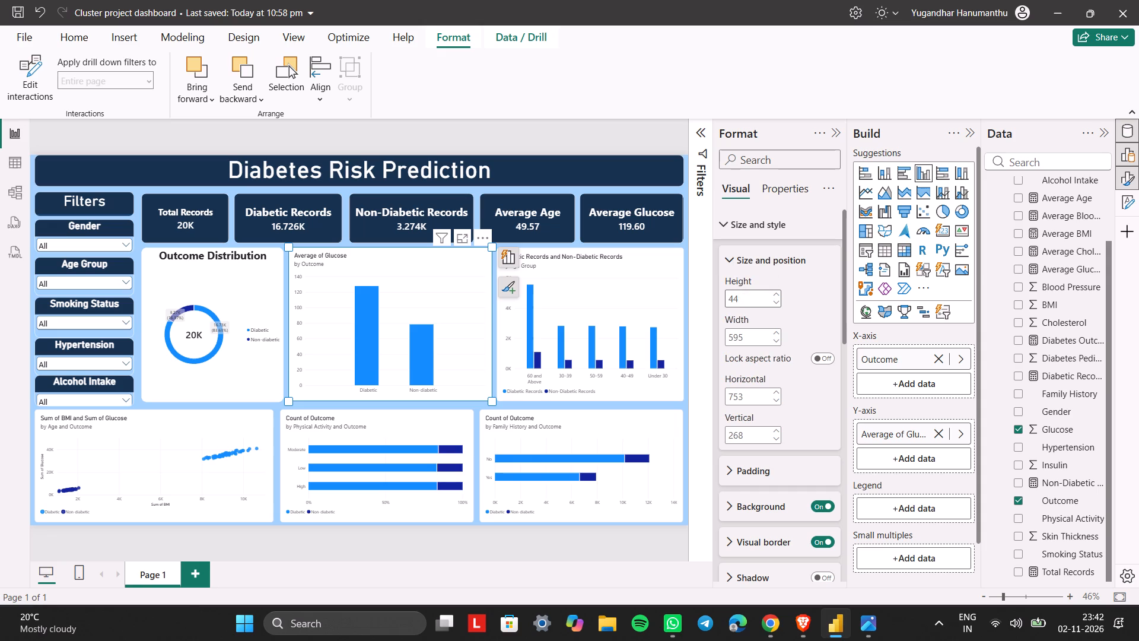
text(45)
key(0)
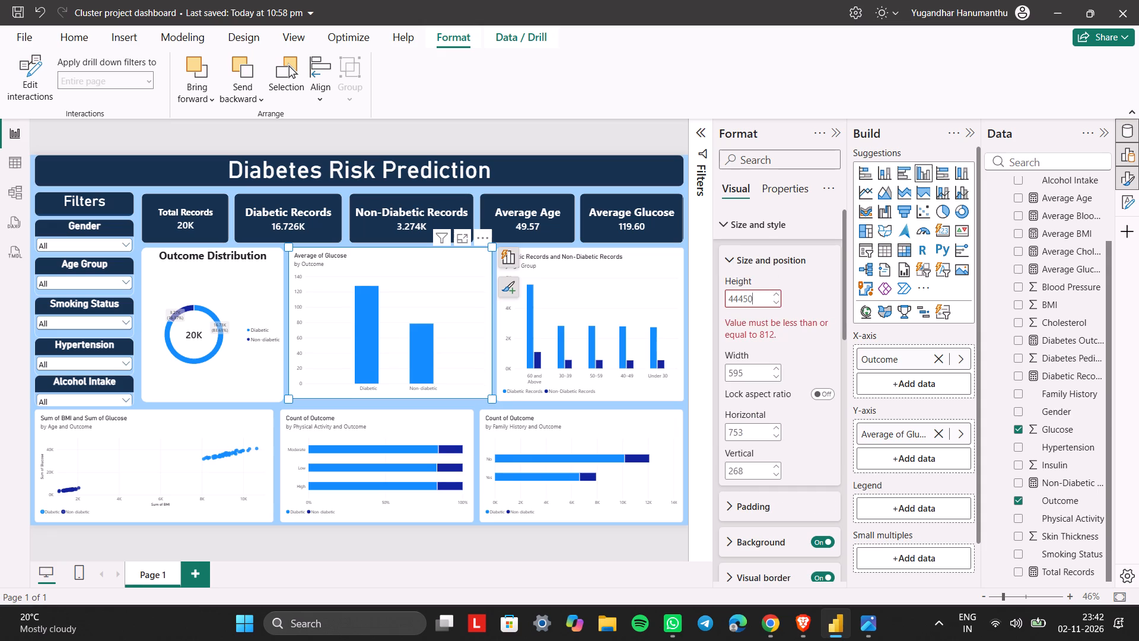
key(BackSpace)
key(BackSpace)
key(BackSpace)
key(BackSpace)
text(50)
Set the height of the Diabetic and Non-Diabetic Records by Age Group chart to 450.
click(650, 297)
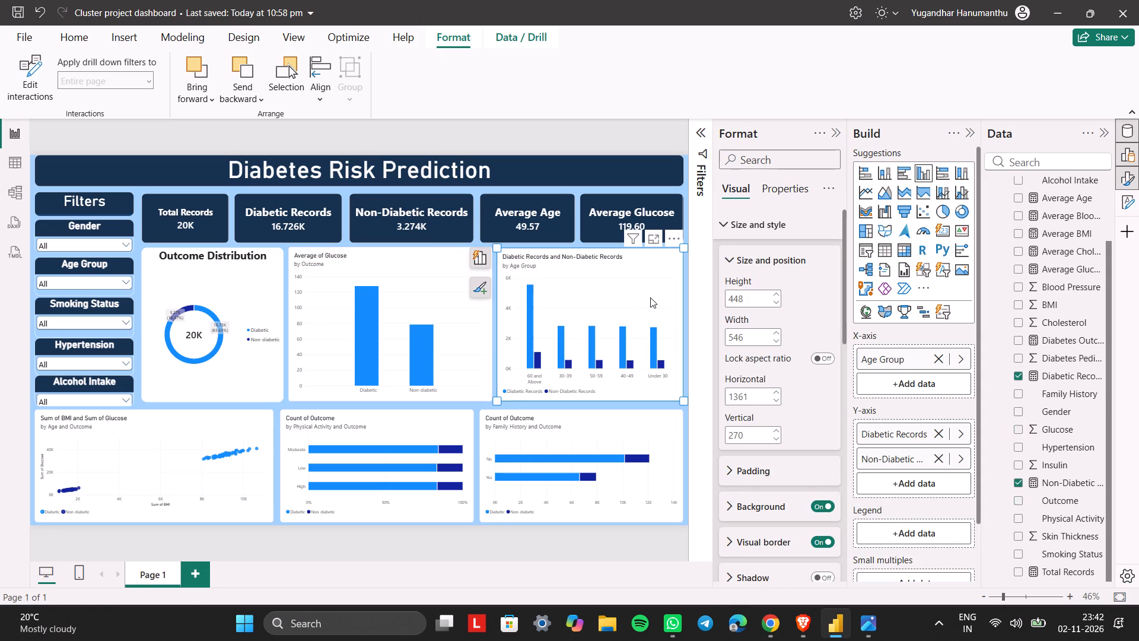
click(742, 306)
click(745, 304)
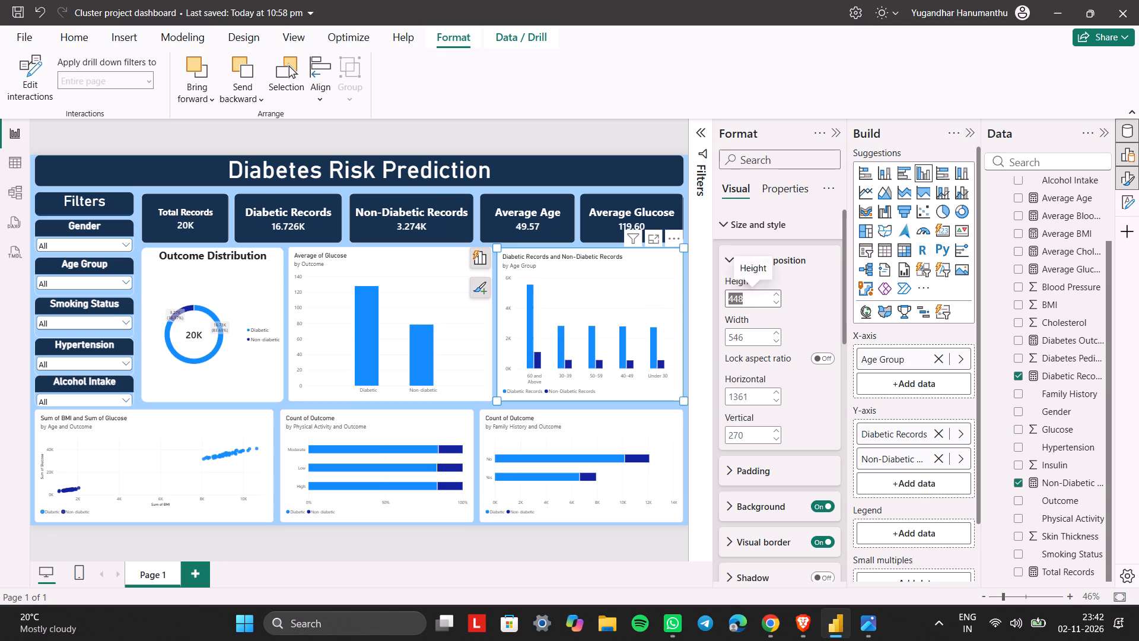
key(BackSpace)
text(450)
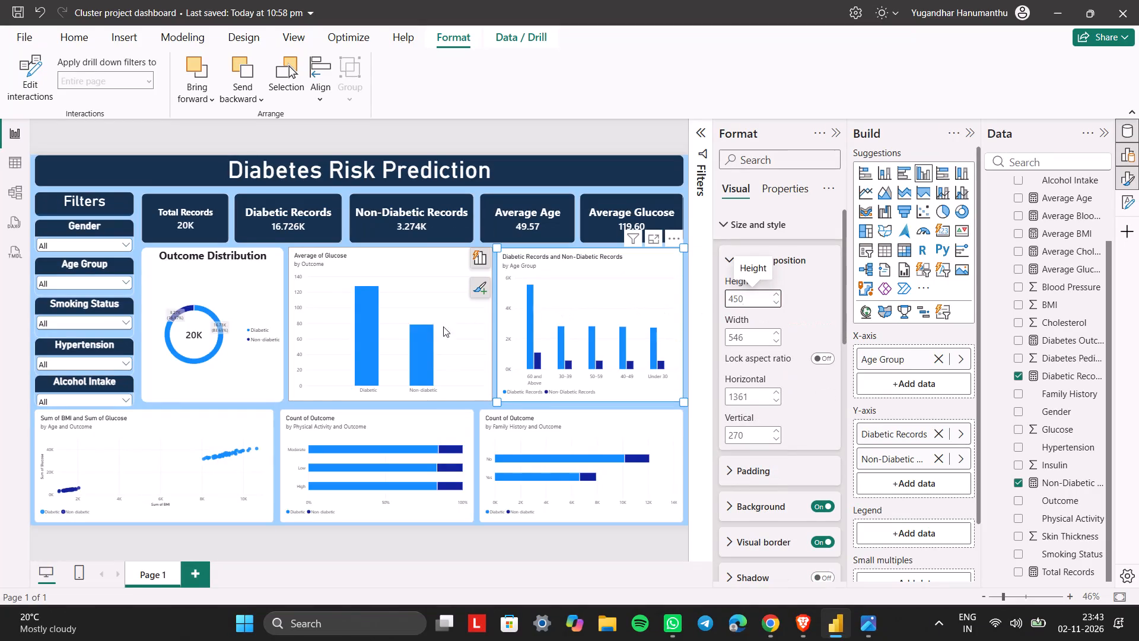
click(455, 314)
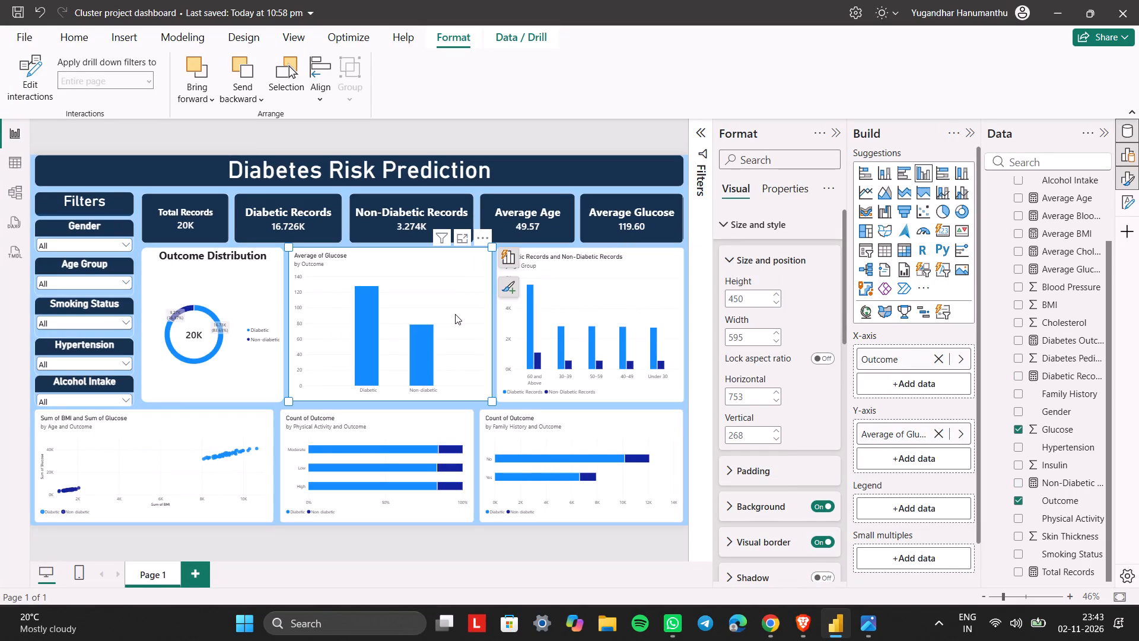
Change the Outcome Distribution donut chart's title text colour to white.
click(252, 285)
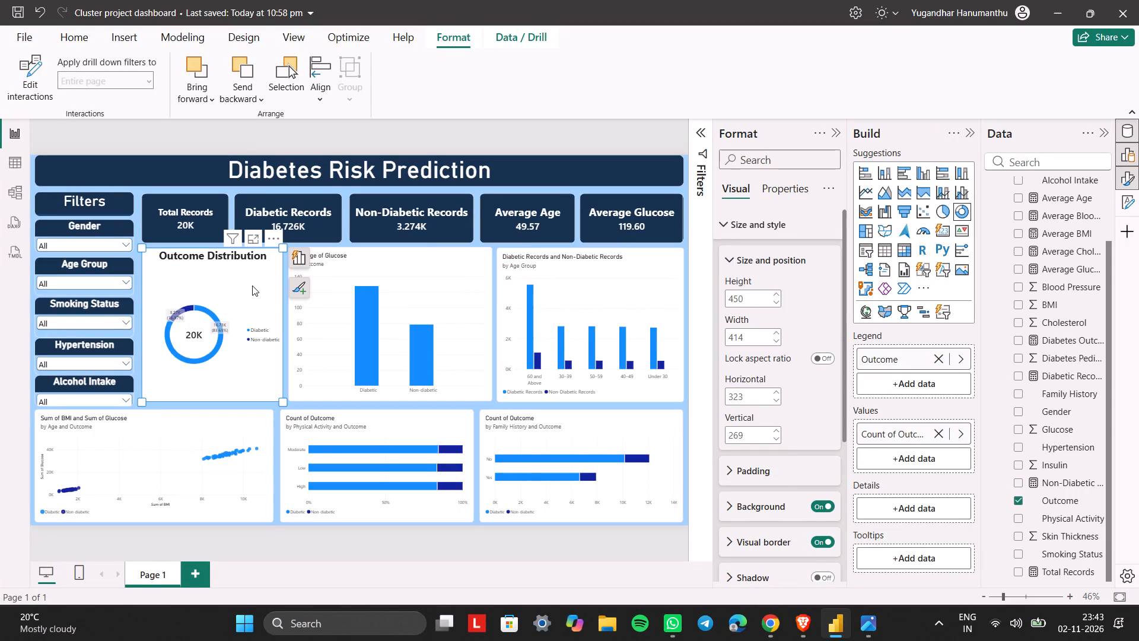
click(265, 255)
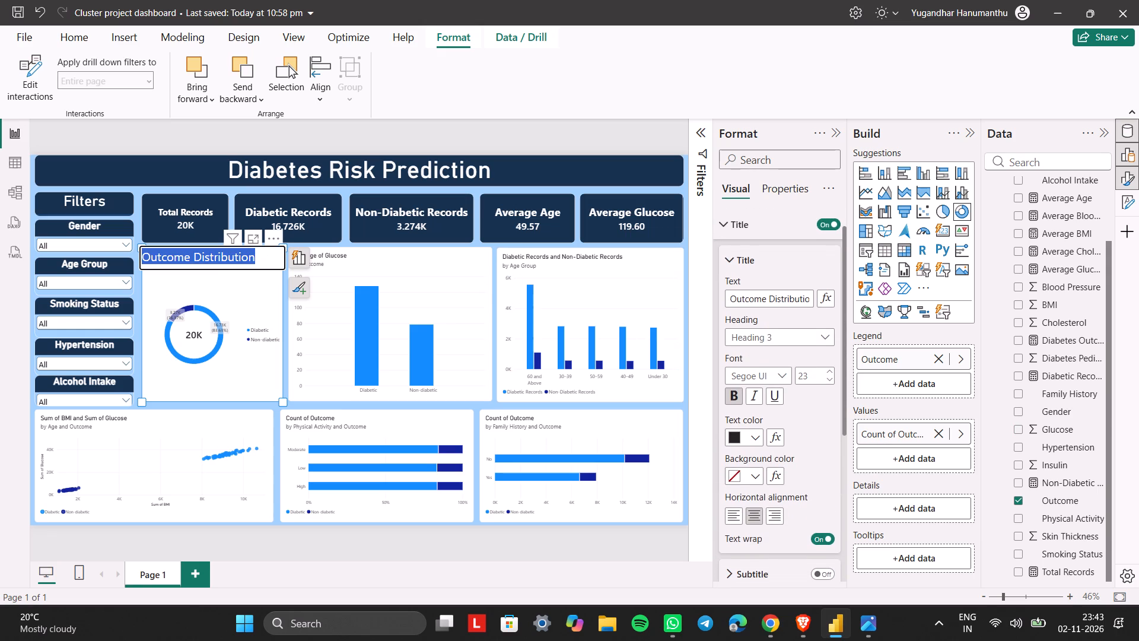
click(757, 439)
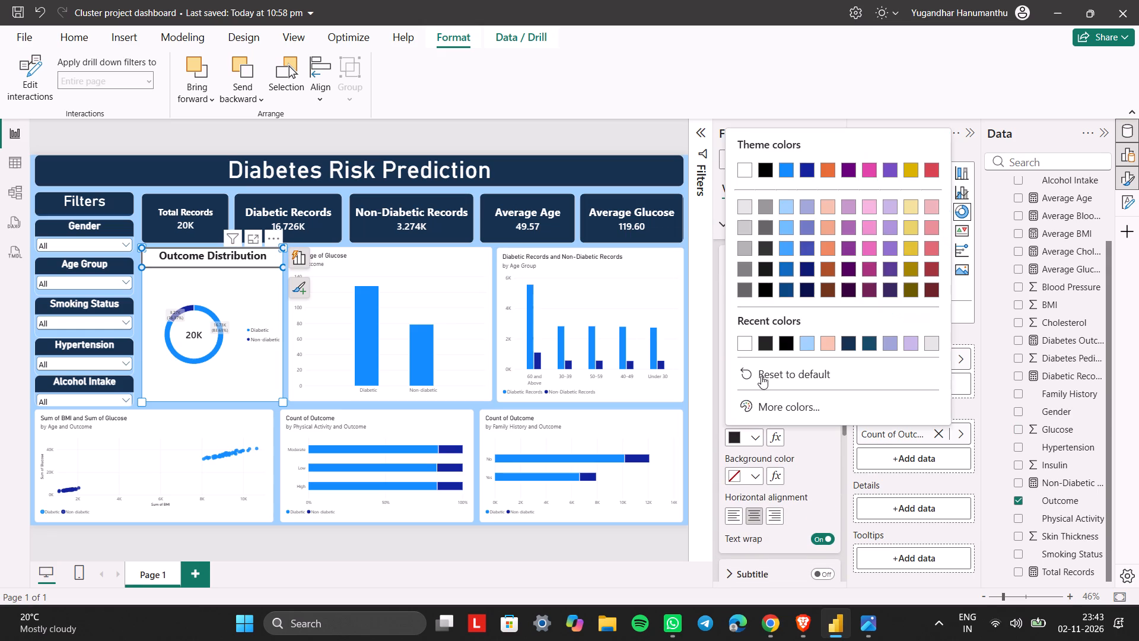
click(741, 347)
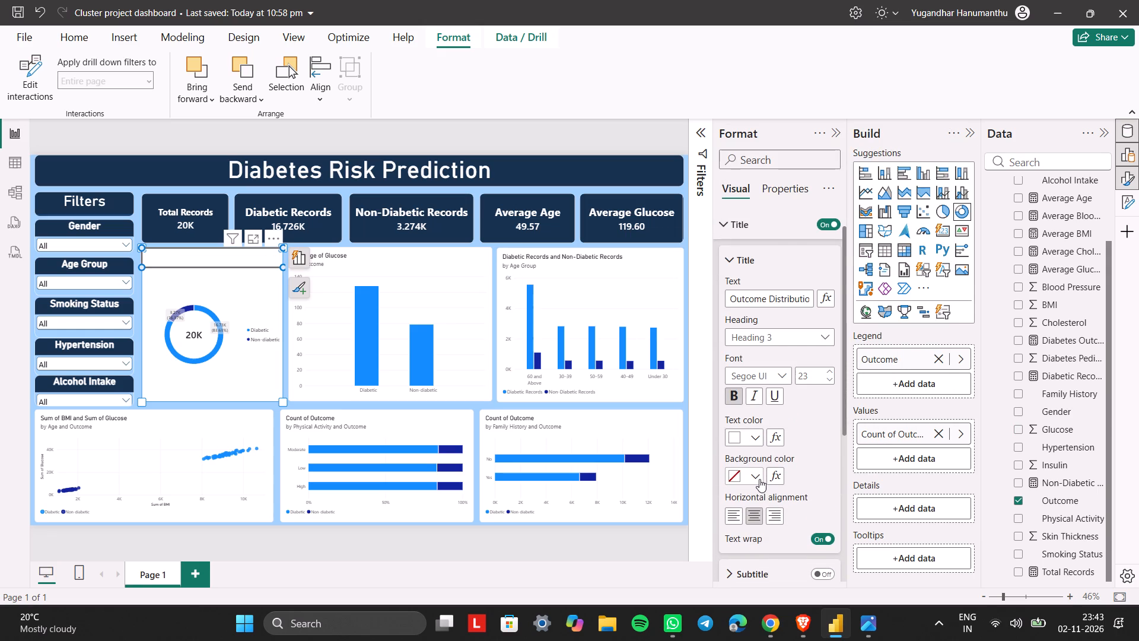
click(759, 479)
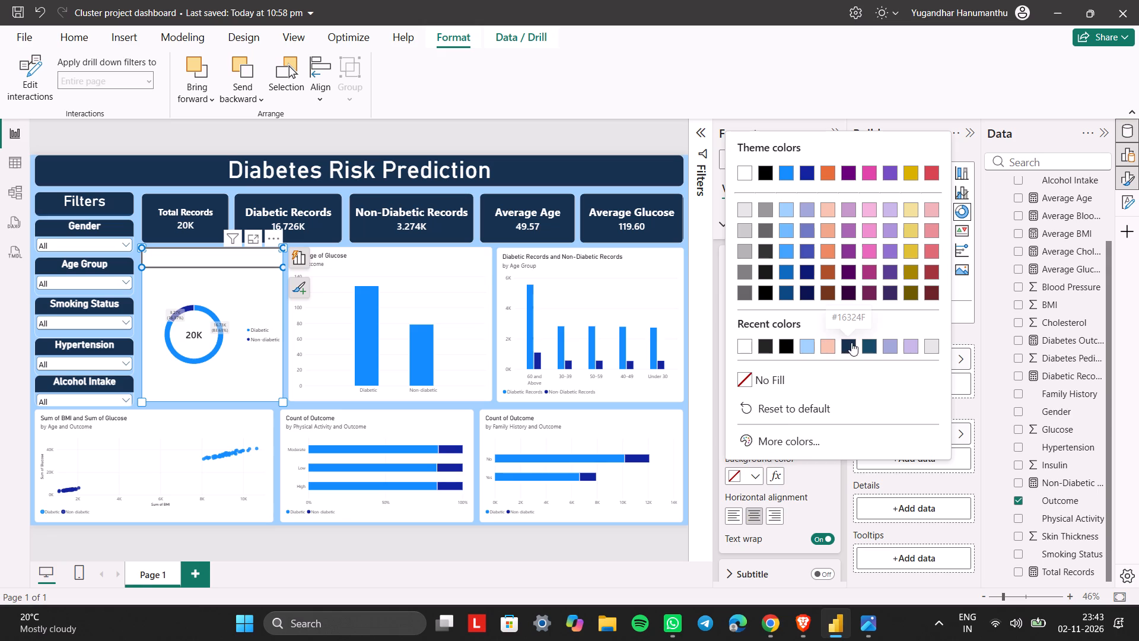
click(777, 439)
key(alt+Tab)
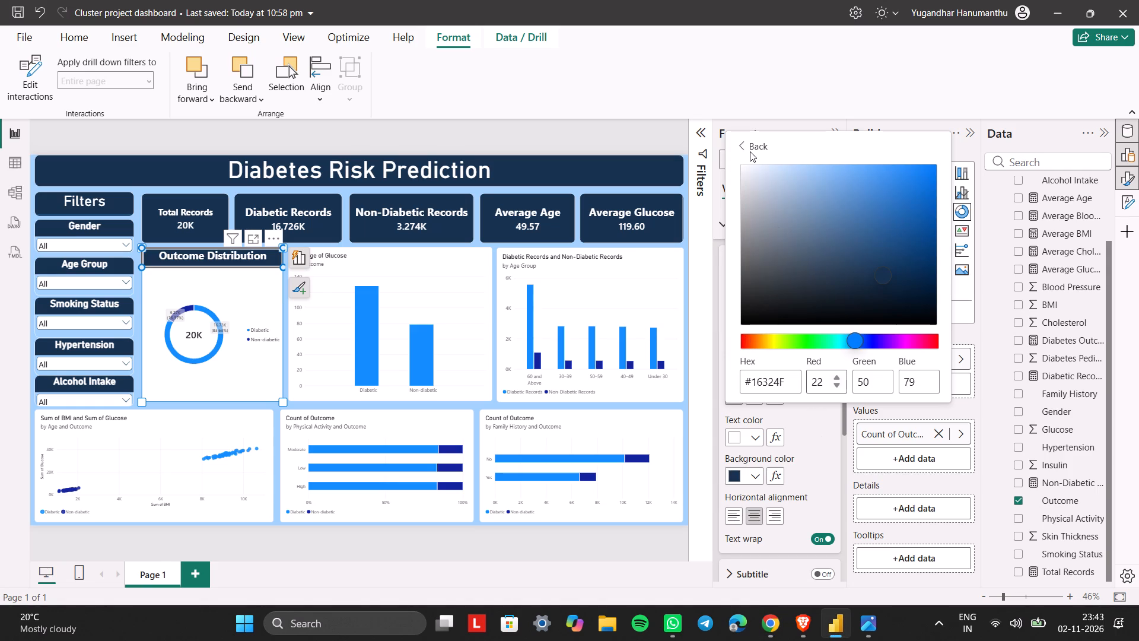
click(750, 151)
click(746, 144)
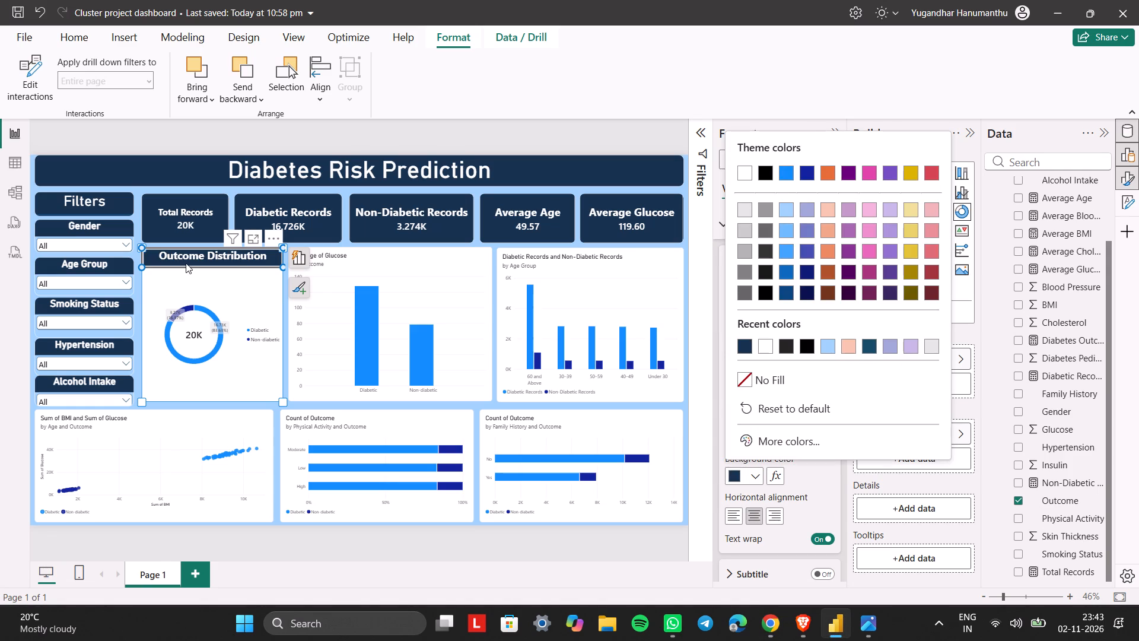
click(231, 288)
Examine the slice formatting options of the Outcome Distribution donut chart, including the colour setting for all series.
click(206, 310)
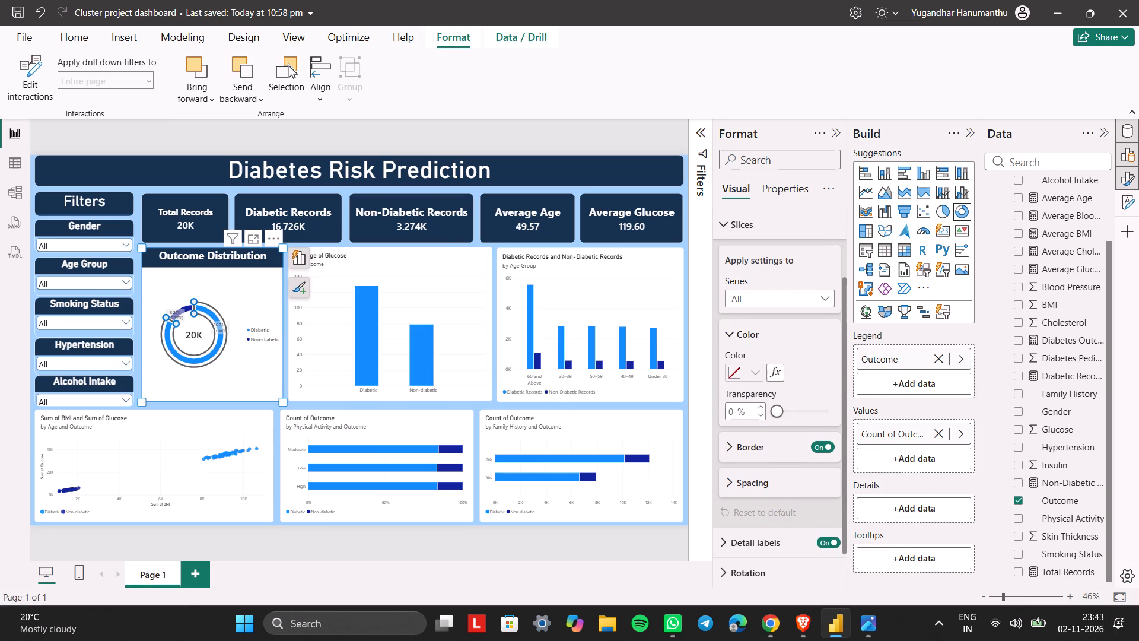
click(752, 445)
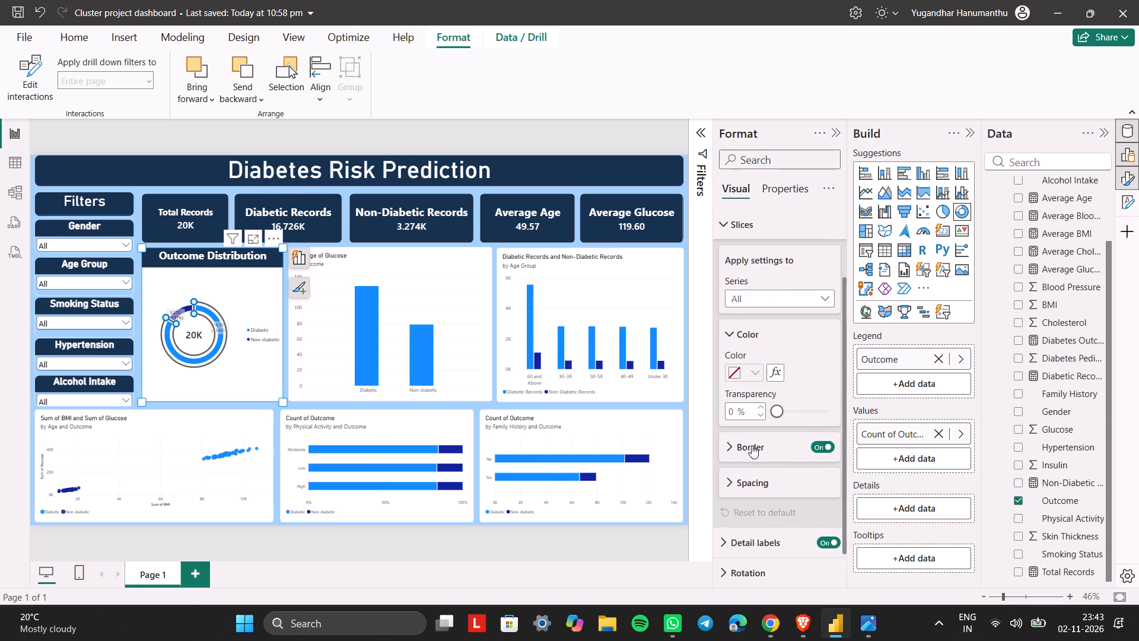
click(752, 445)
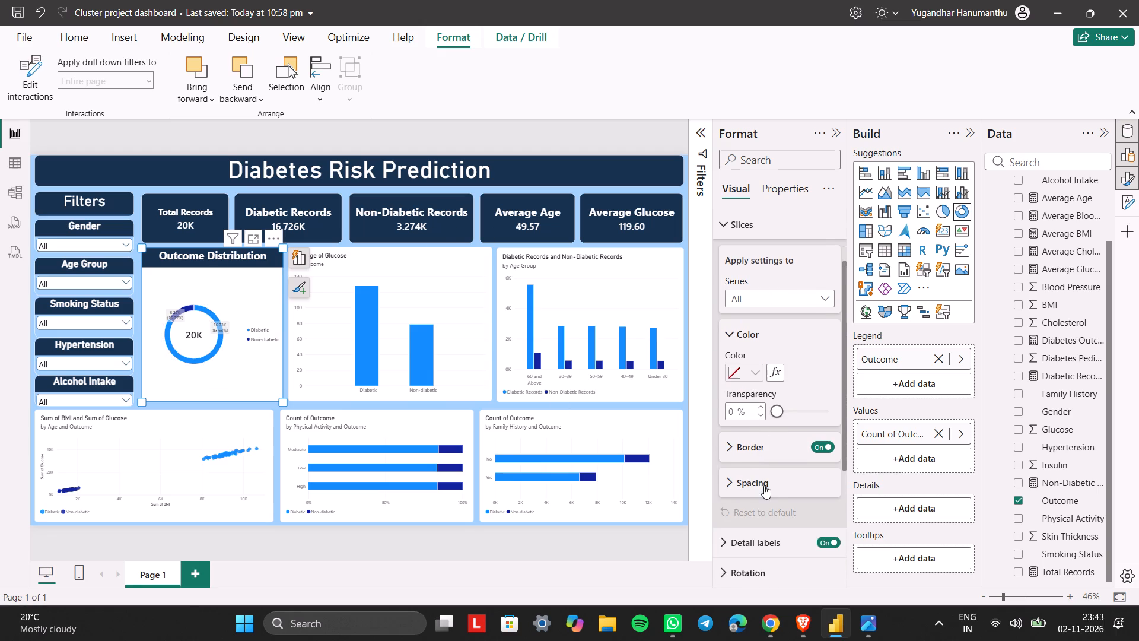
scroll(764, 485, down, 1)
scroll(764, 485, up, 1)
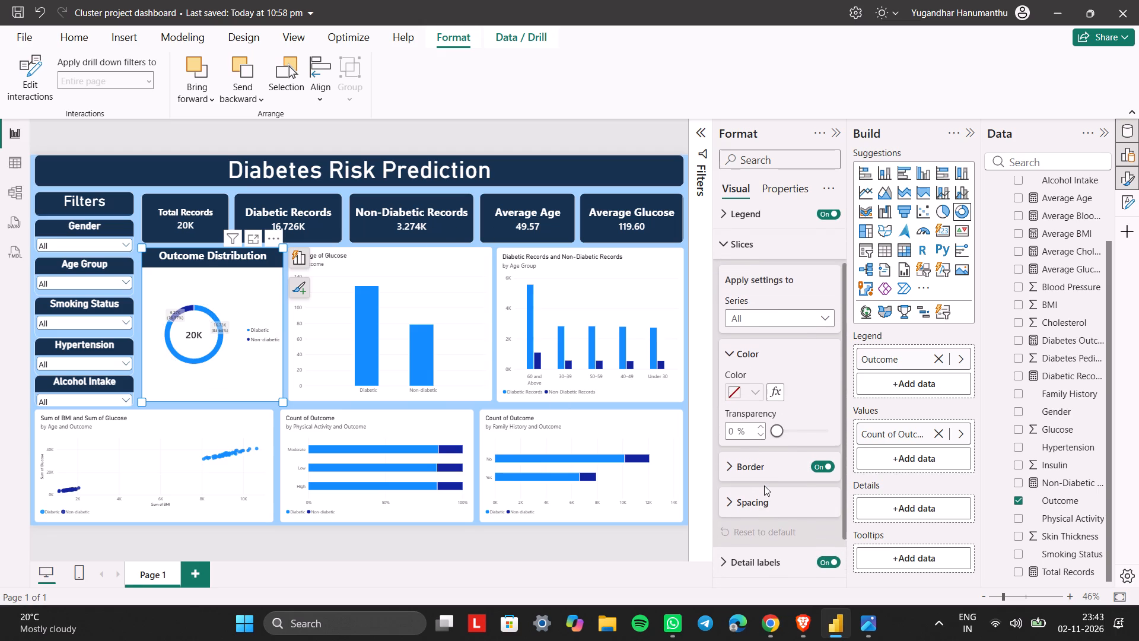
scroll(764, 485, up, 2)
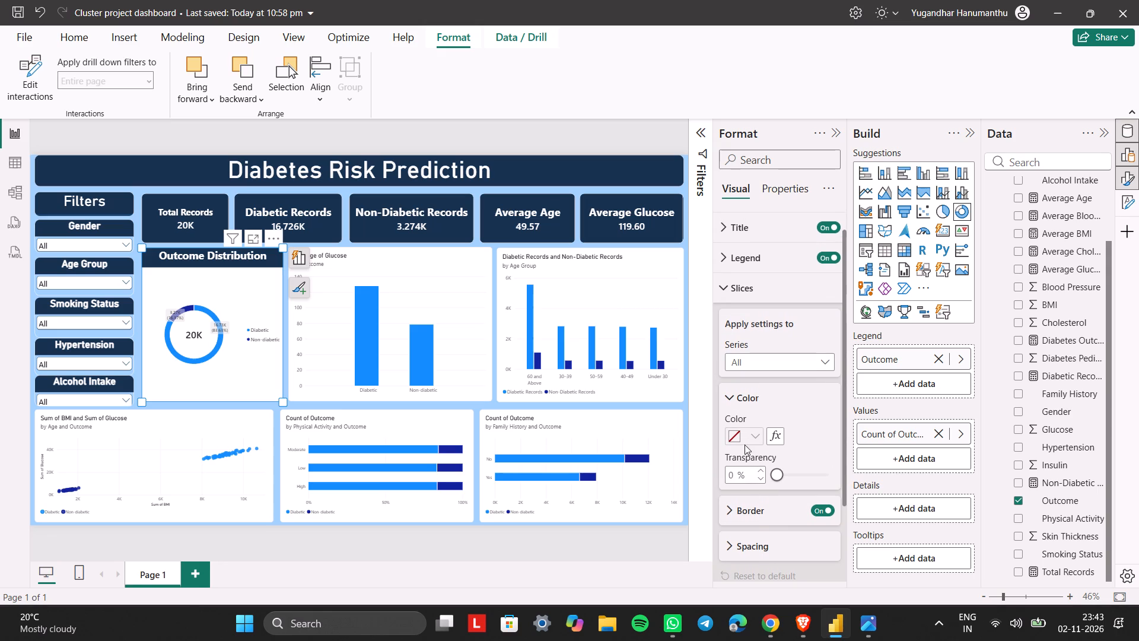
click(755, 433)
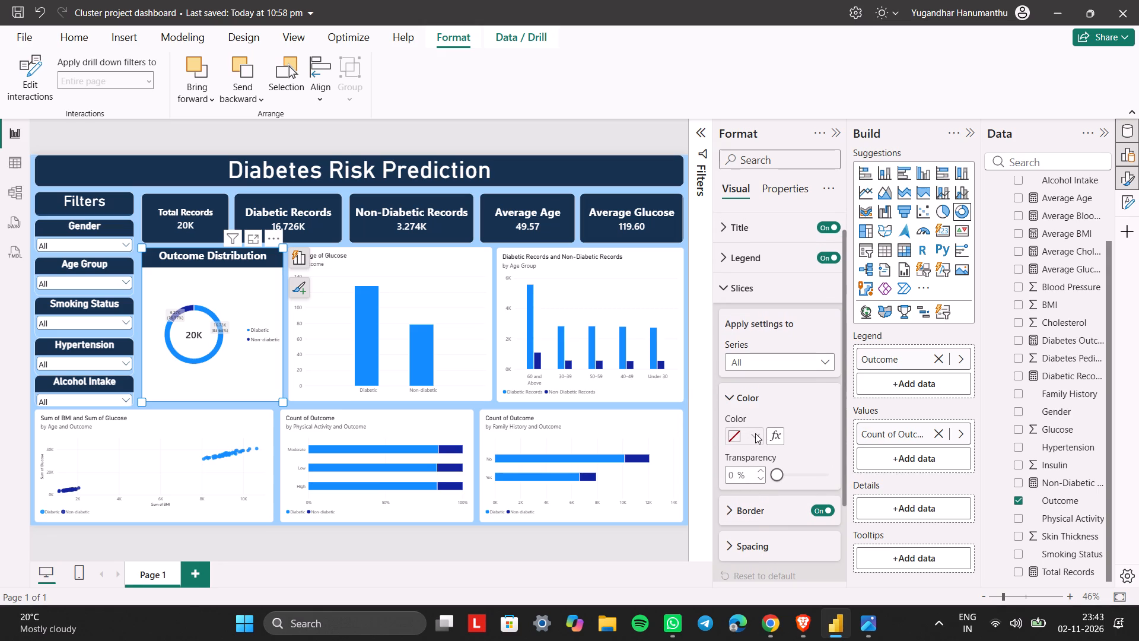
click(755, 433)
scroll(781, 472, down, 1)
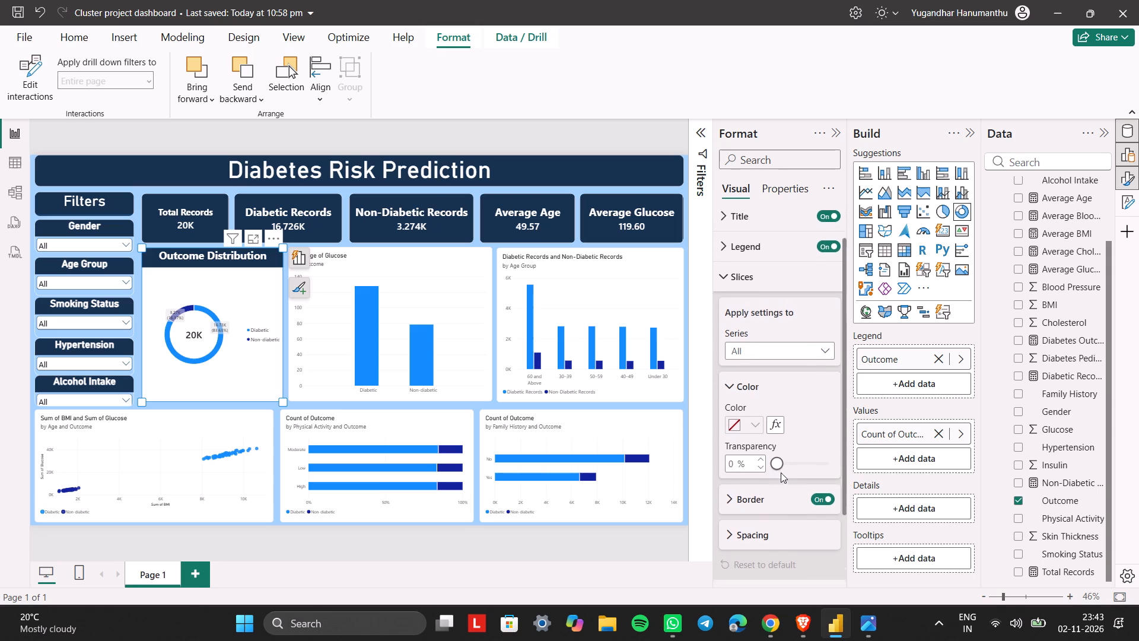
scroll(781, 472, down, 1)
Try a slice border width of 12 px on the Outcome Distribution donut chart and reduce it to 2 px.
click(754, 481)
scroll(754, 481, down, 2)
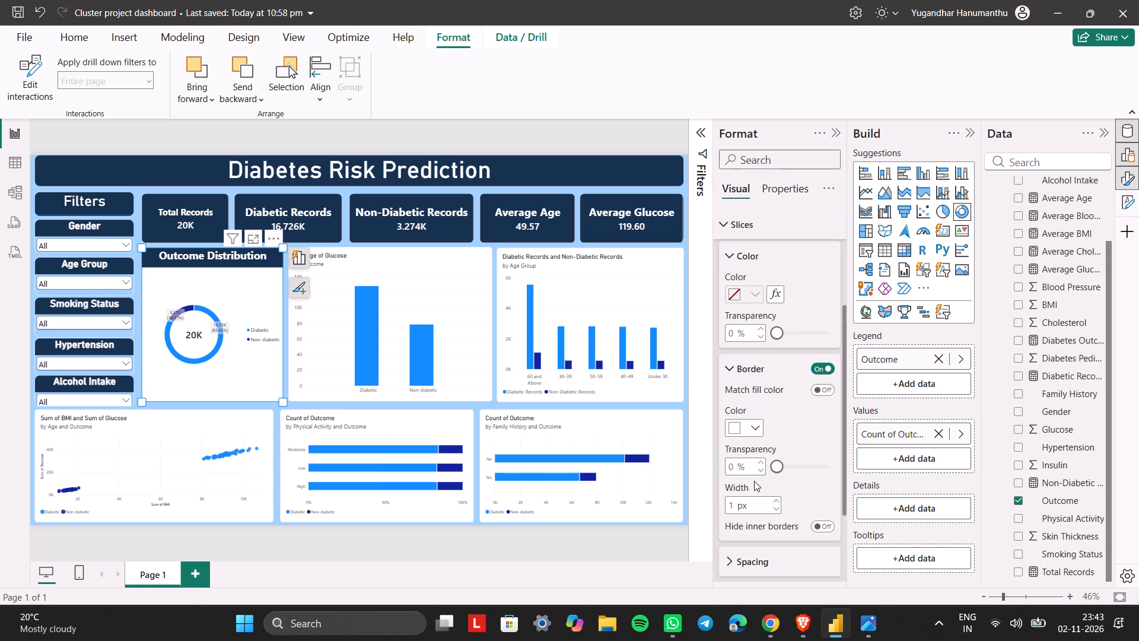
scroll(754, 481, down, 1)
click(775, 478)
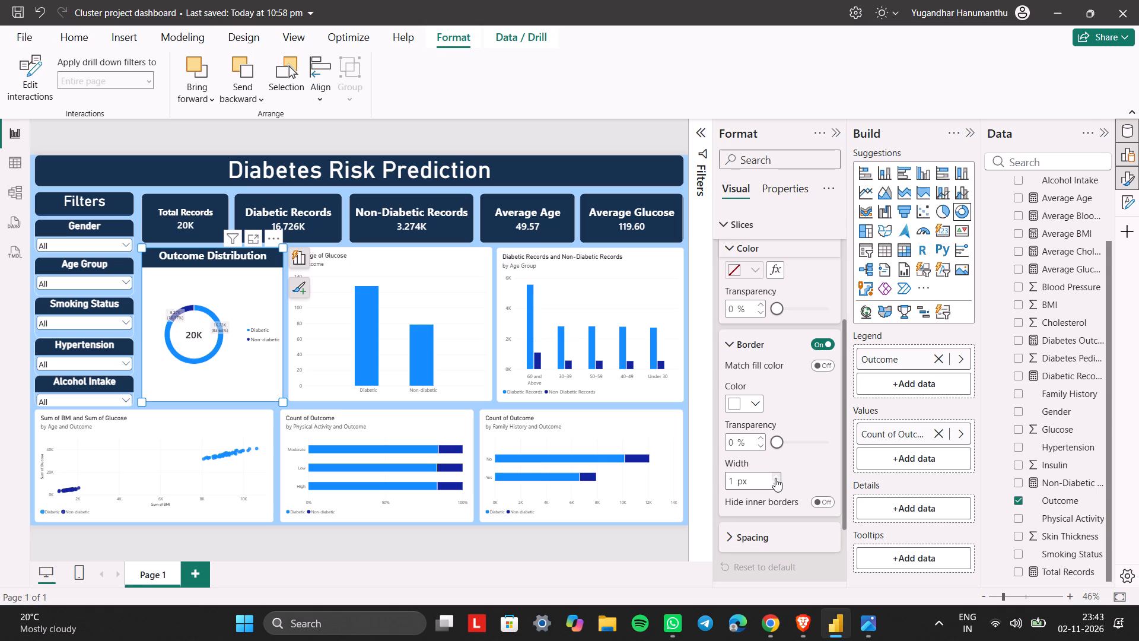
triple_click(775, 478)
triple_click(775, 478)
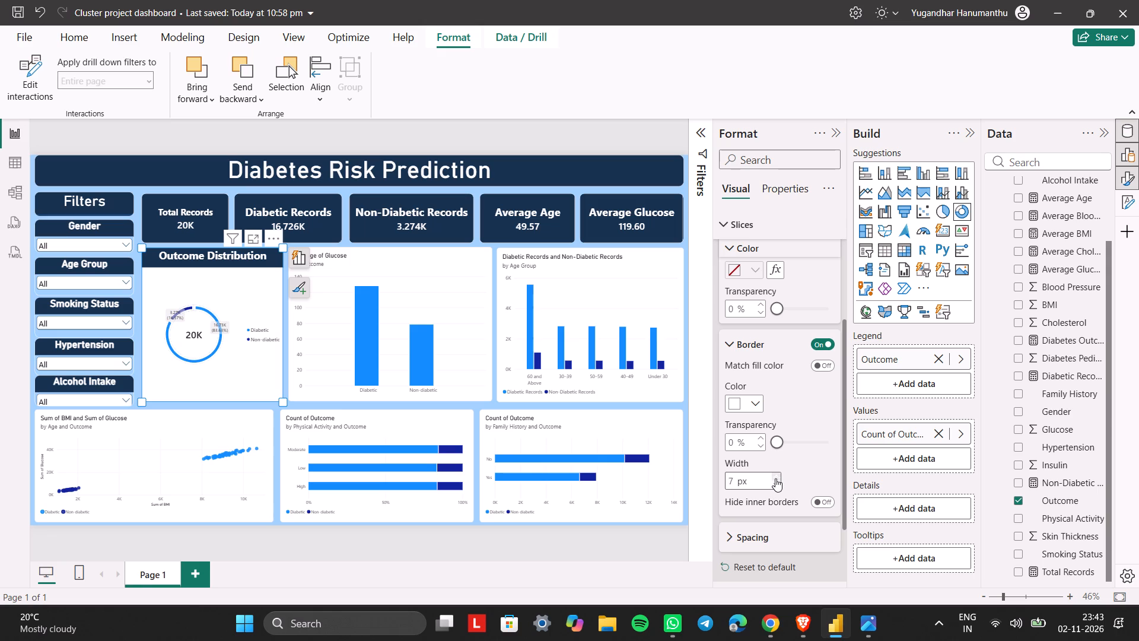
click(775, 478)
triple_click(775, 478)
triple_click(775, 478)
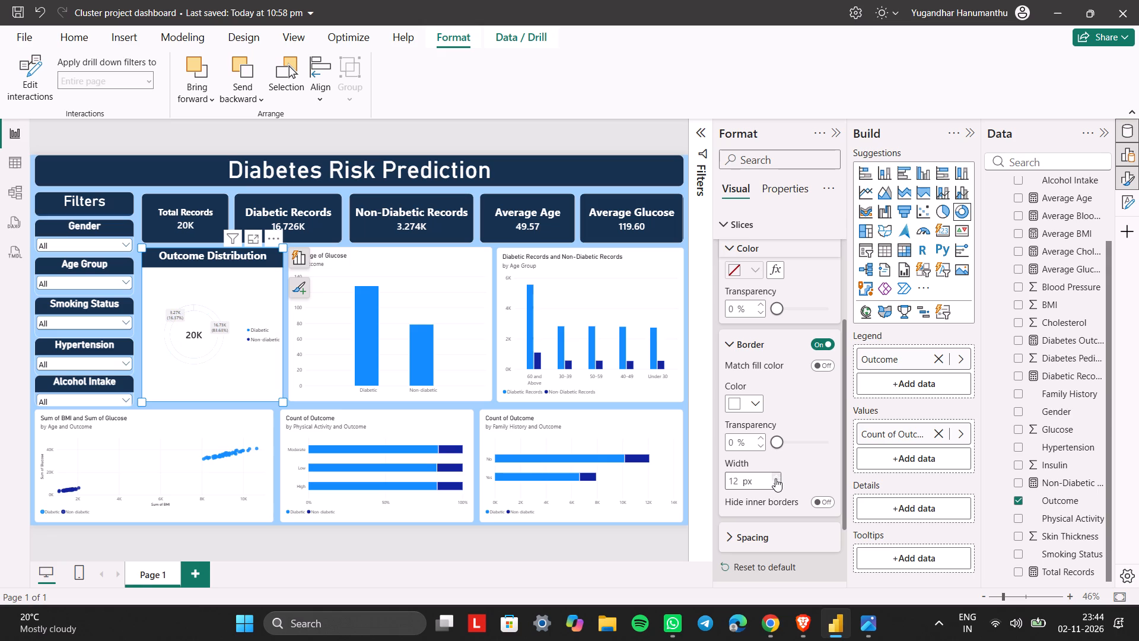
click(775, 478)
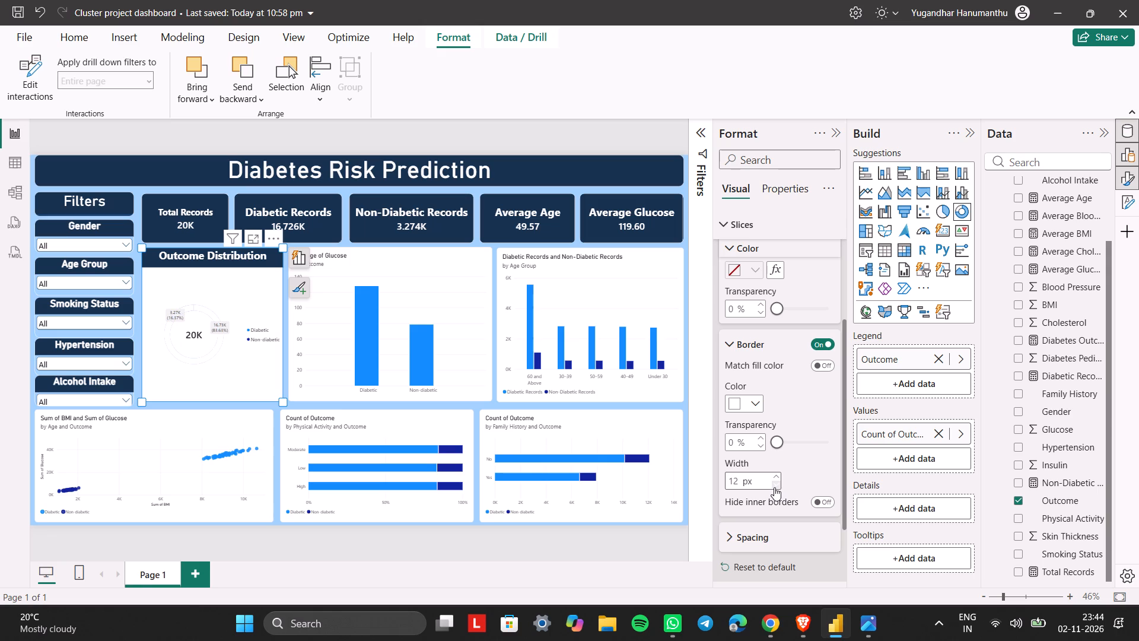
triple_click(774, 487)
triple_click(774, 487)
triple_click(774, 487)
click(774, 487)
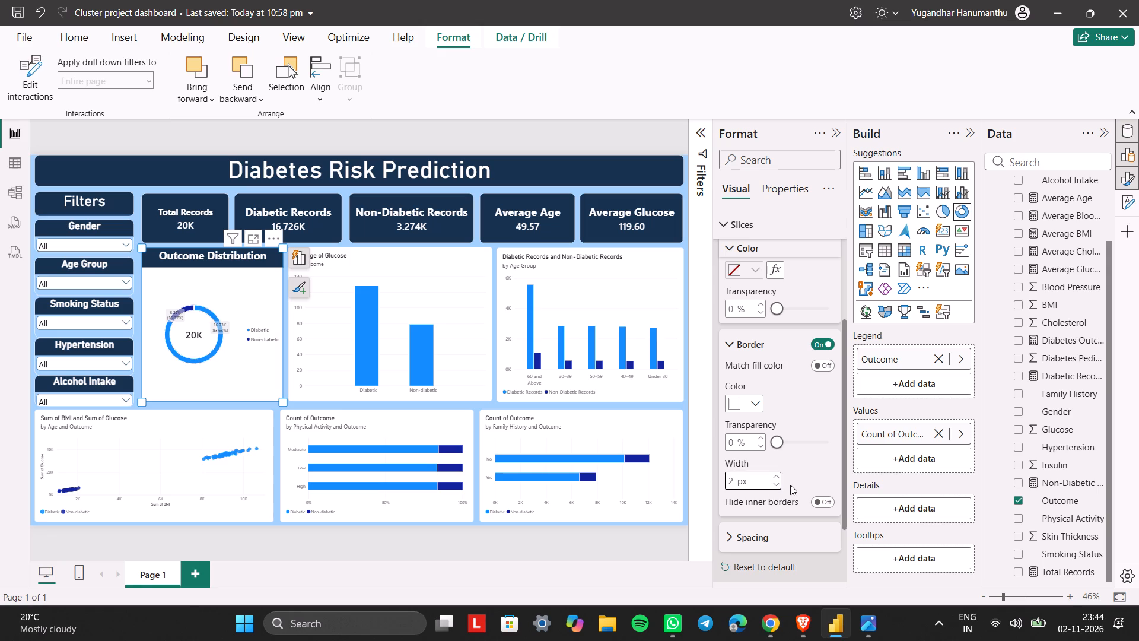
Set the inner radius of the Outcome Distribution donut chart's slices to about 56 %.
scroll(790, 485, down, 1)
click(768, 511)
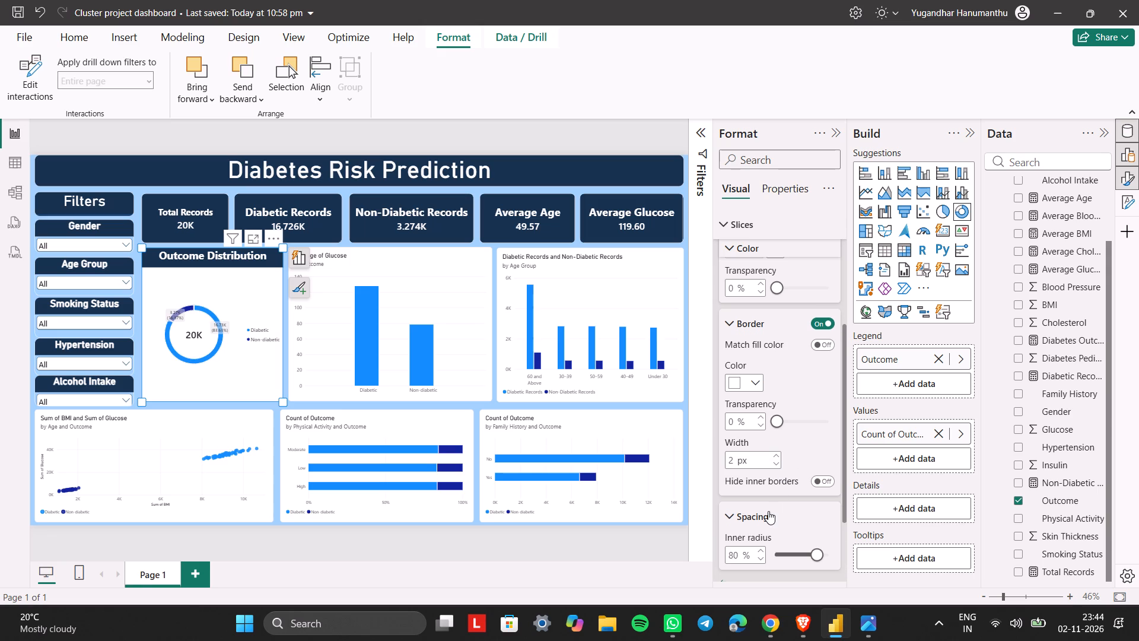
scroll(768, 511, down, 1)
drag(815, 527, 796, 528)
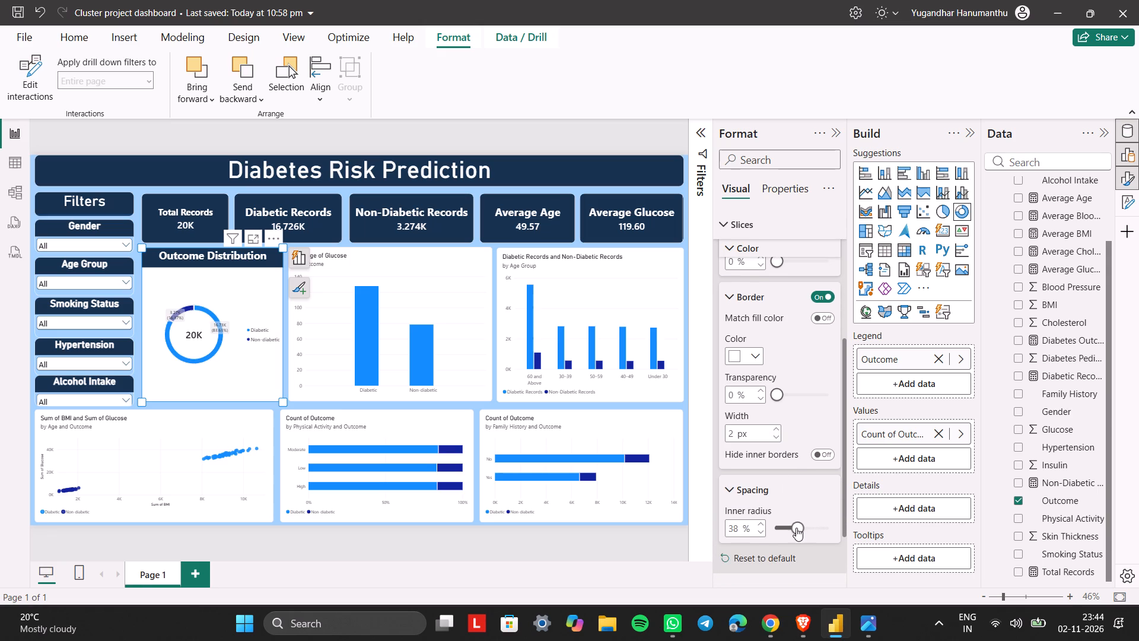
drag(796, 528, 796, 528)
drag(796, 528, 805, 529)
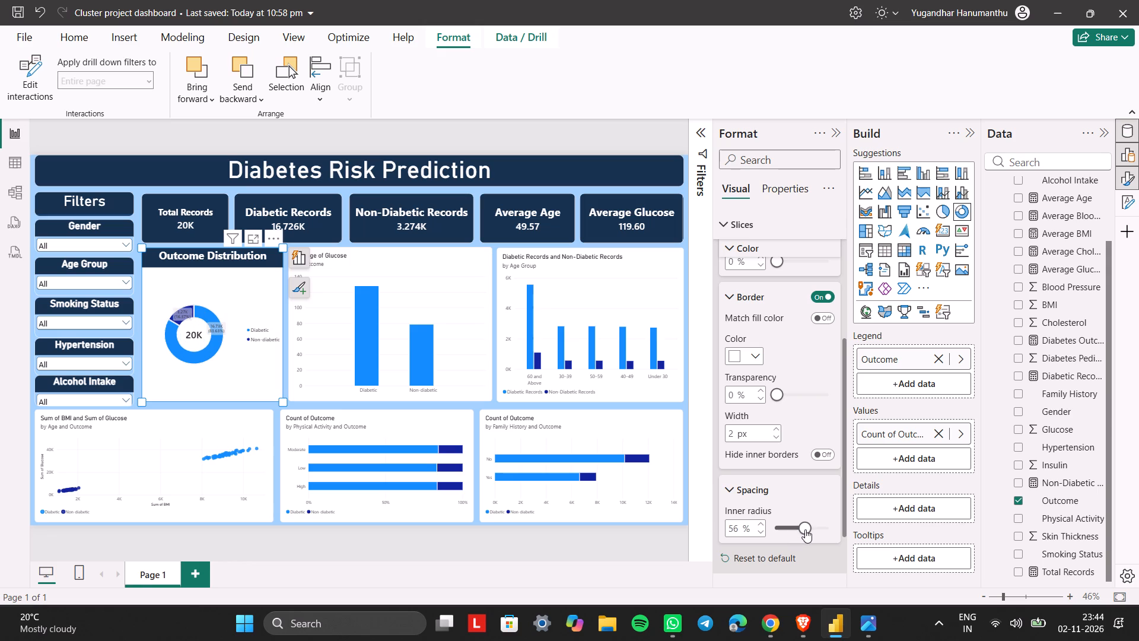
Try white for the Outcome Distribution donut's detail label values, and settle on black as their text colour.
click(230, 382)
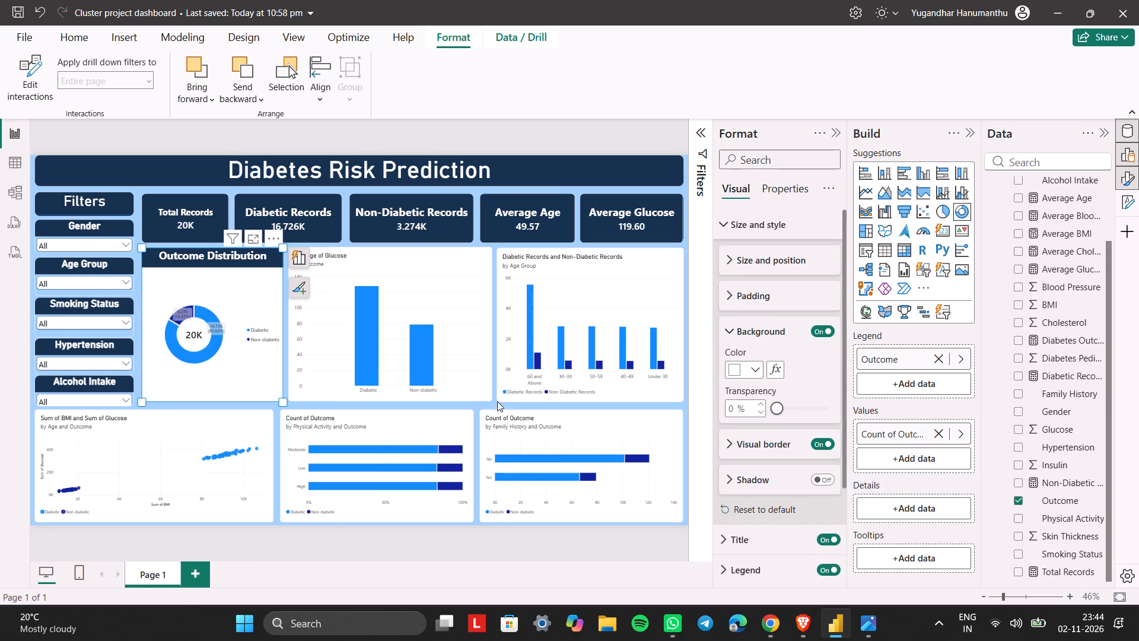
click(214, 326)
click(740, 396)
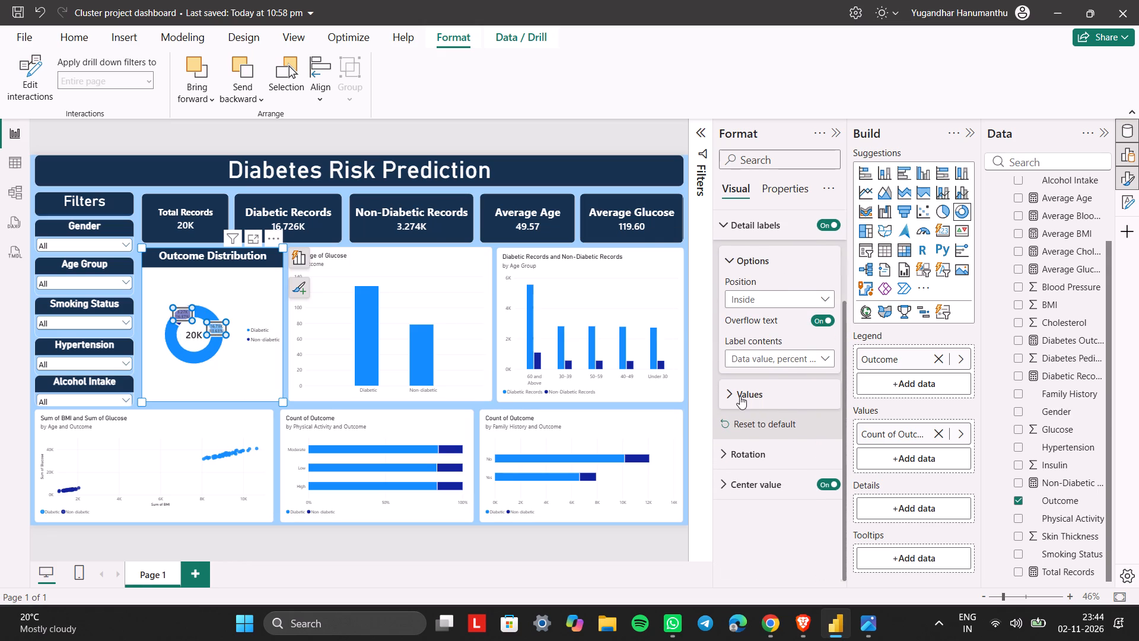
scroll(740, 396, down, 1)
click(828, 377)
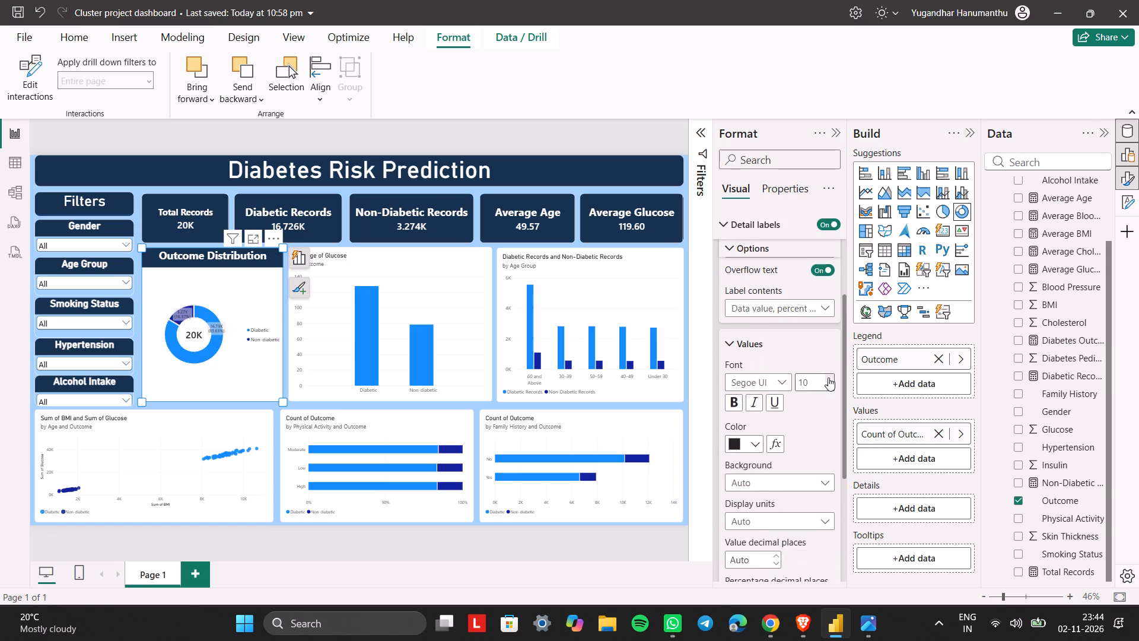
click(756, 443)
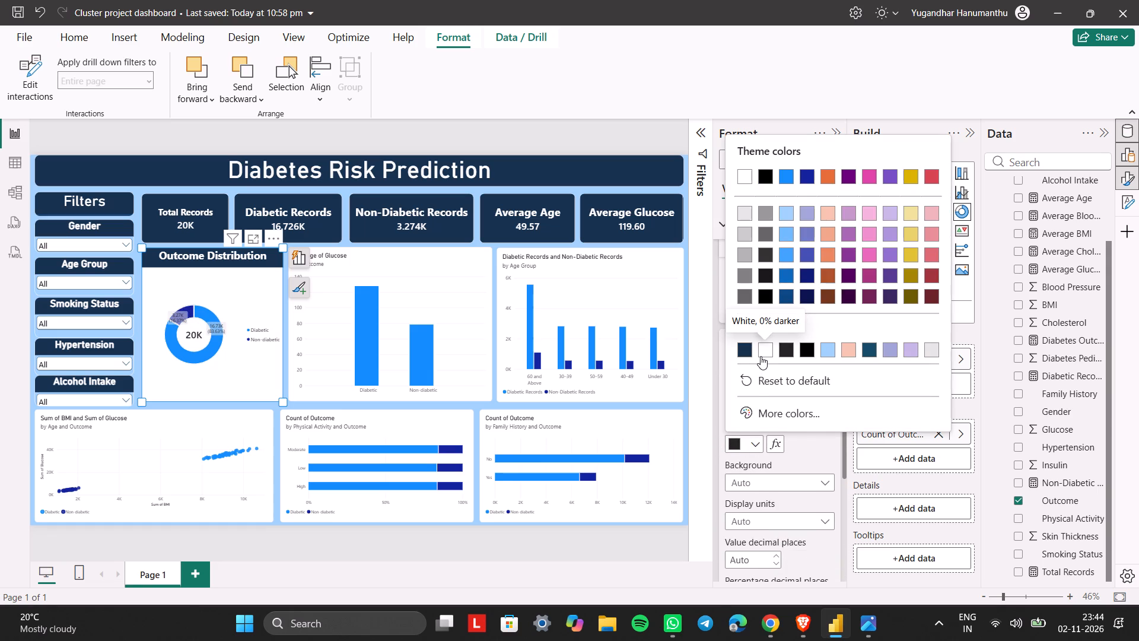
click(761, 356)
click(761, 356)
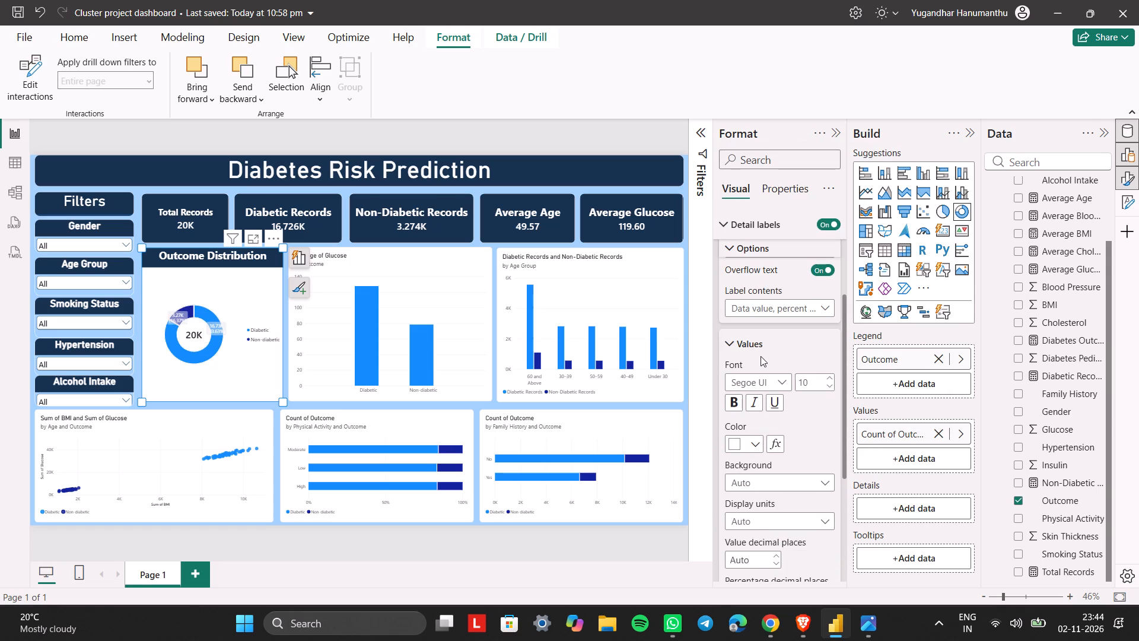
click(758, 441)
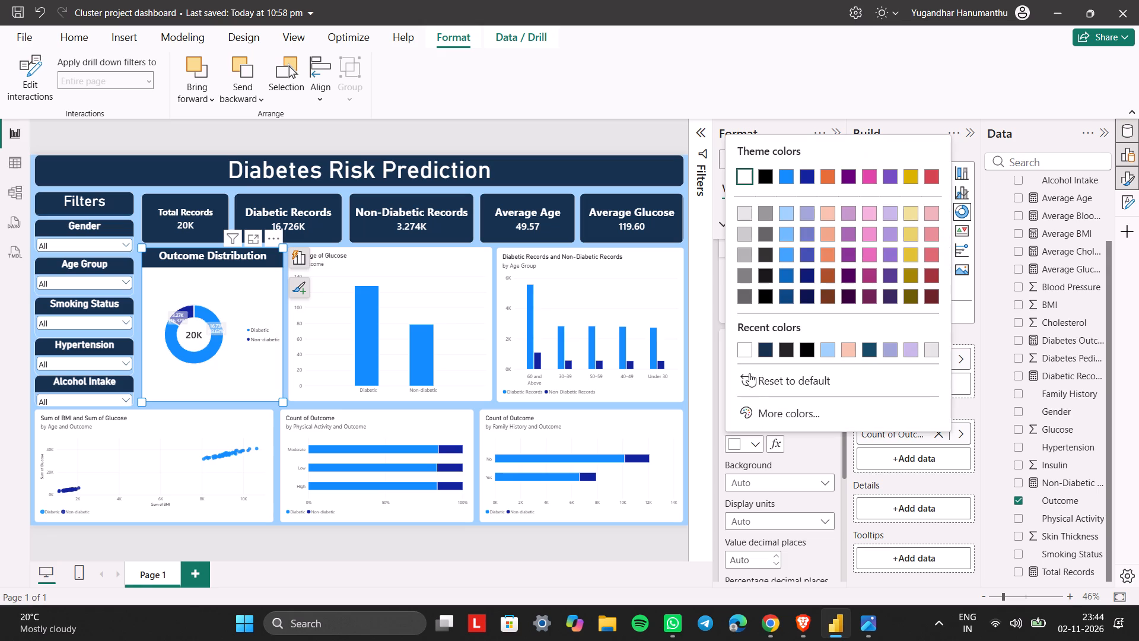
click(804, 350)
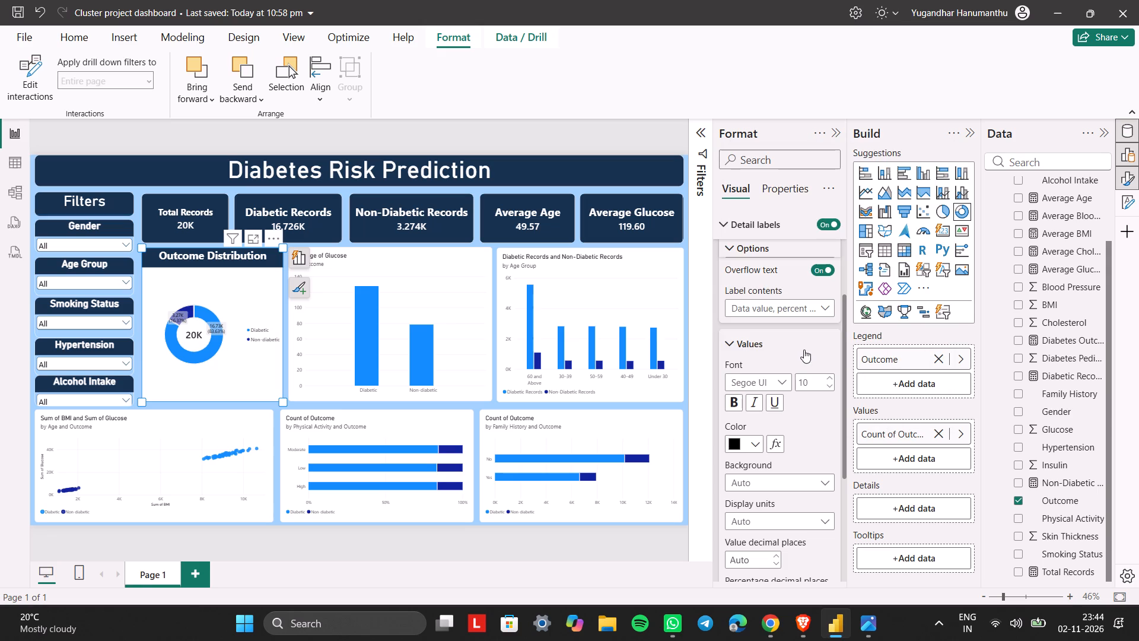
Try the Outcome Distribution donut's detail labels with the values background Off, and set it to On.
scroll(798, 426, down, 1)
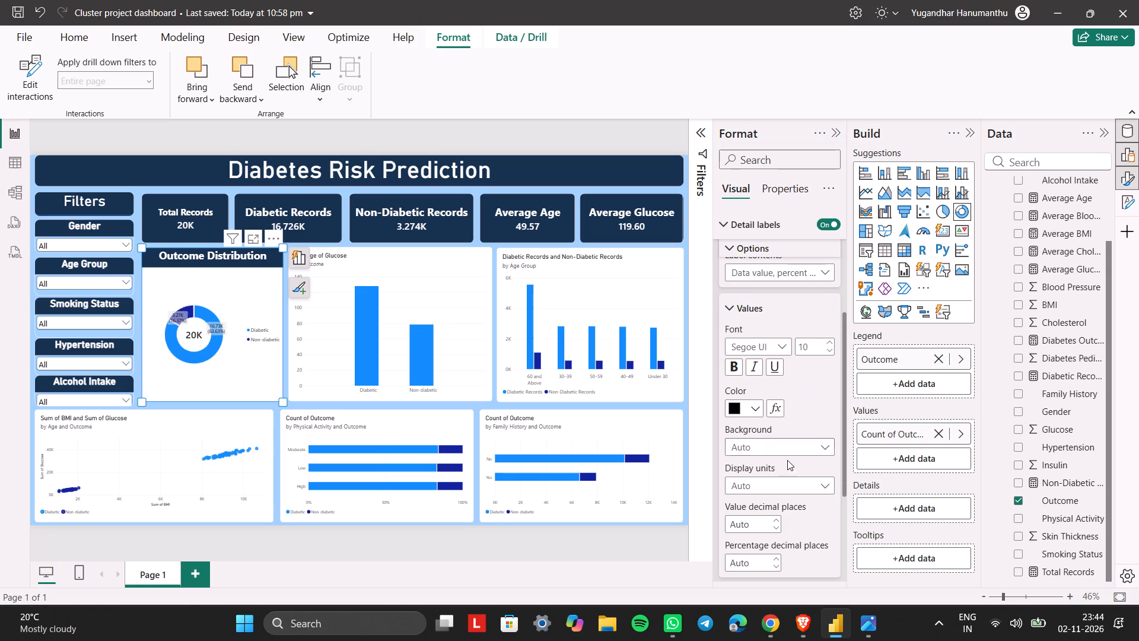
click(797, 440)
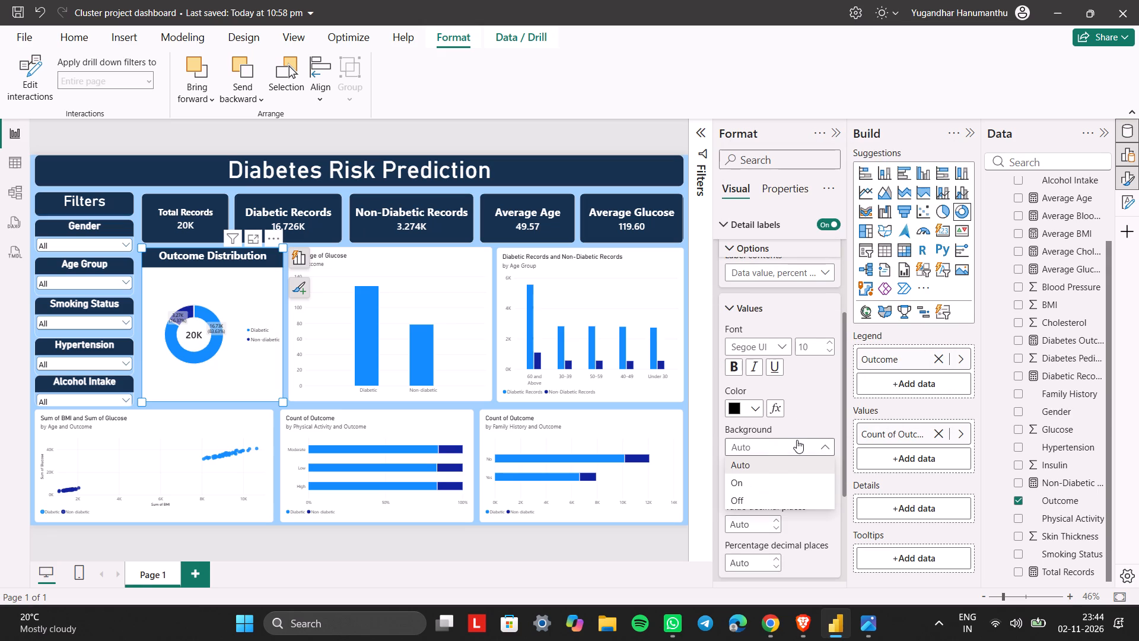
click(755, 491)
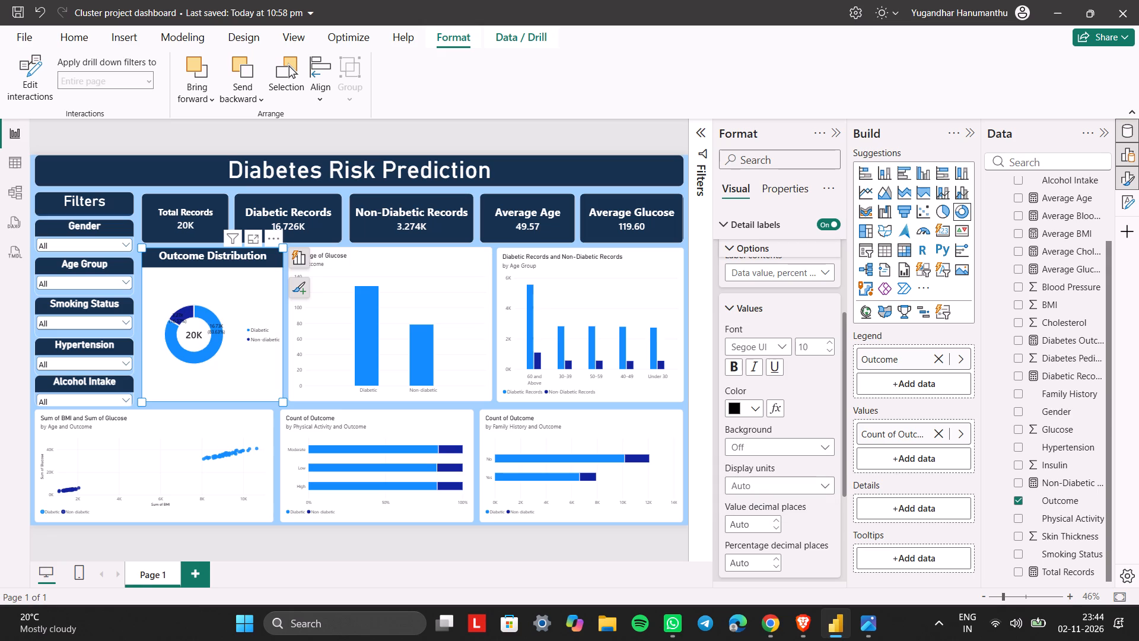
click(771, 442)
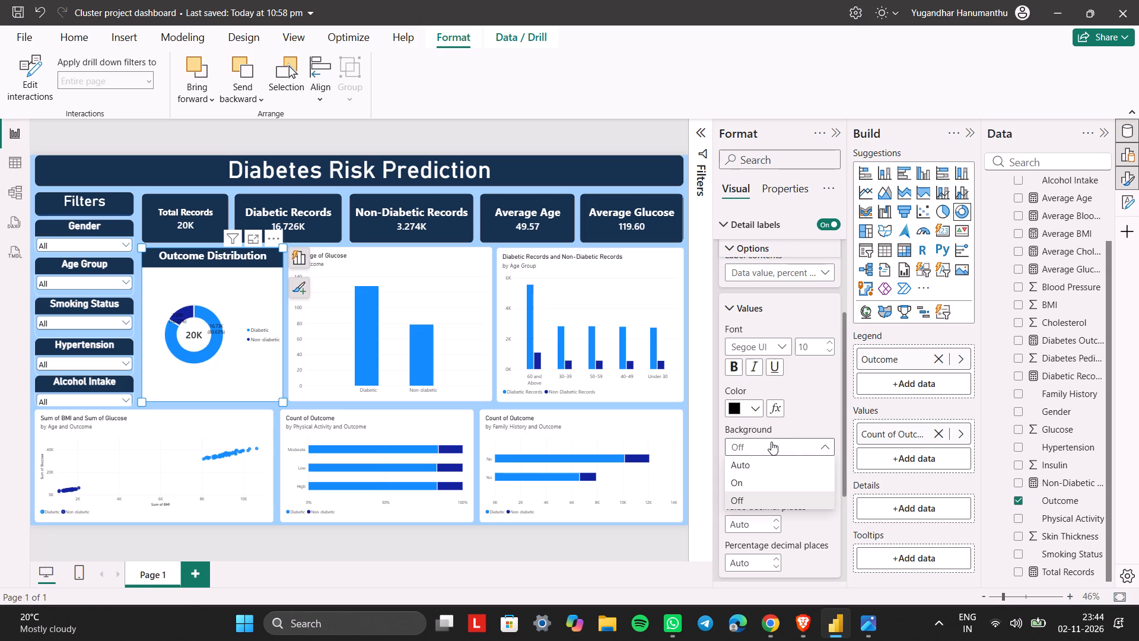
click(752, 478)
click(750, 481)
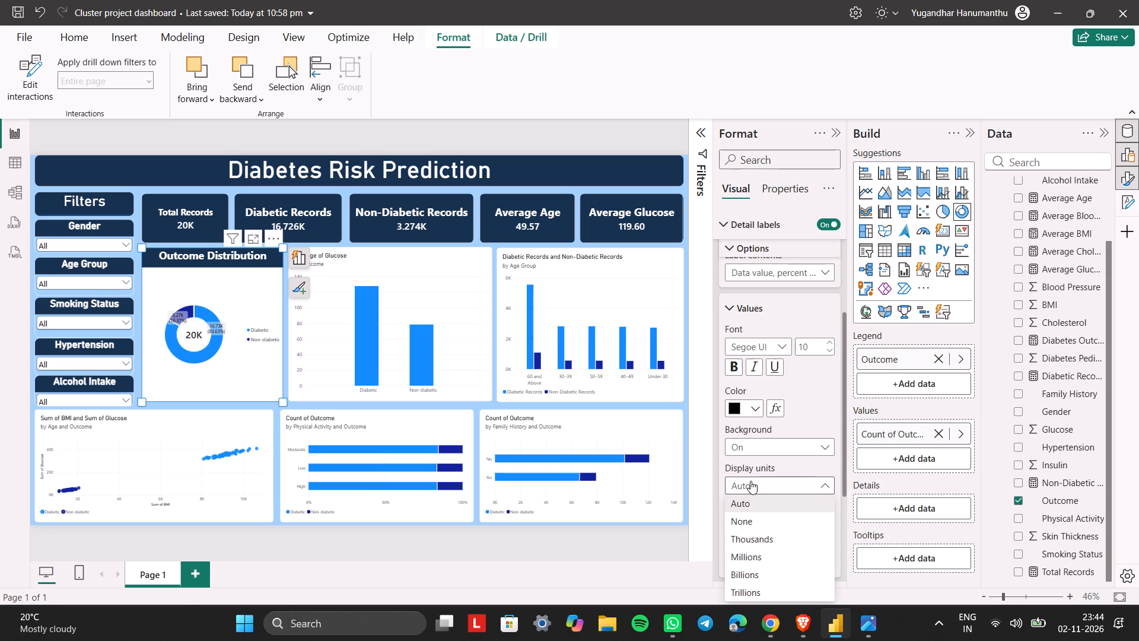
scroll(746, 545, down, 1)
click(760, 491)
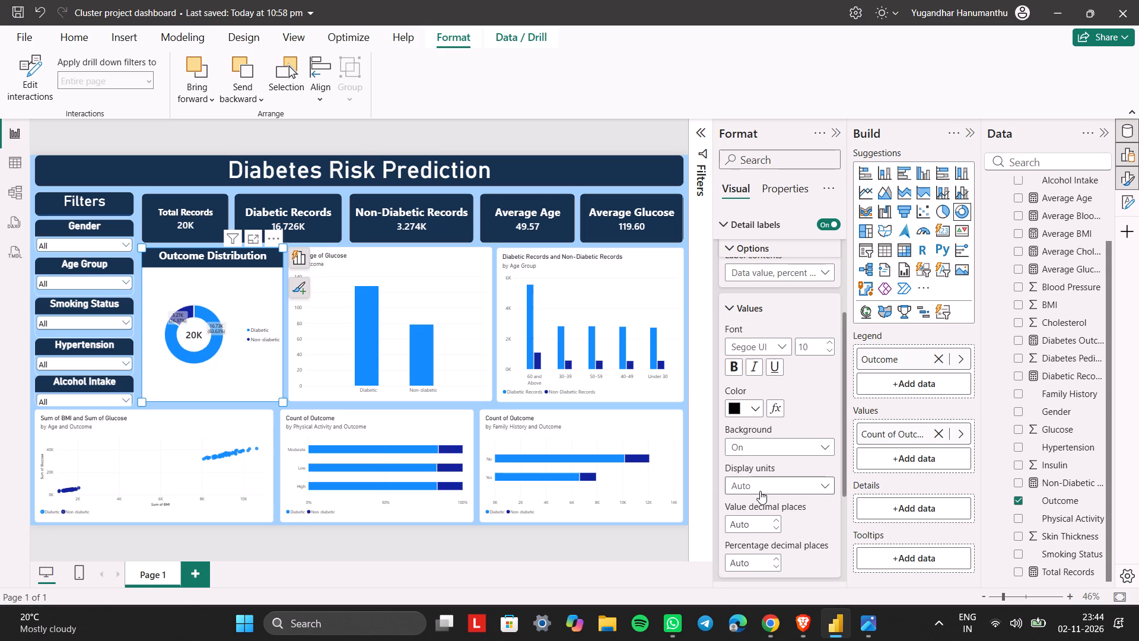
scroll(760, 491, down, 3)
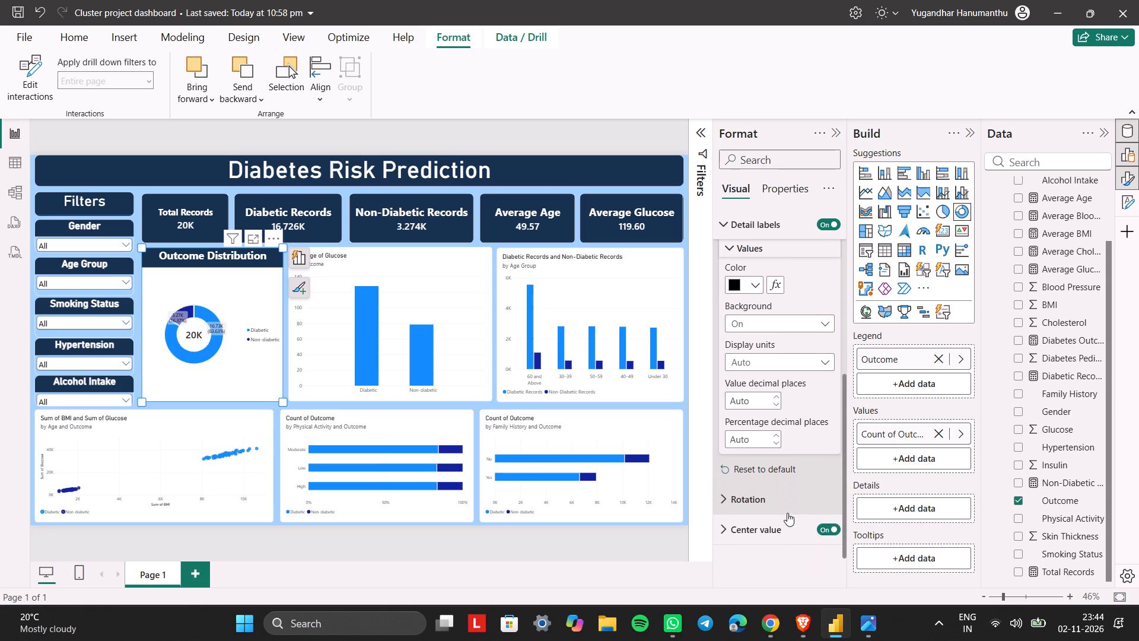
scroll(787, 513, up, 1)
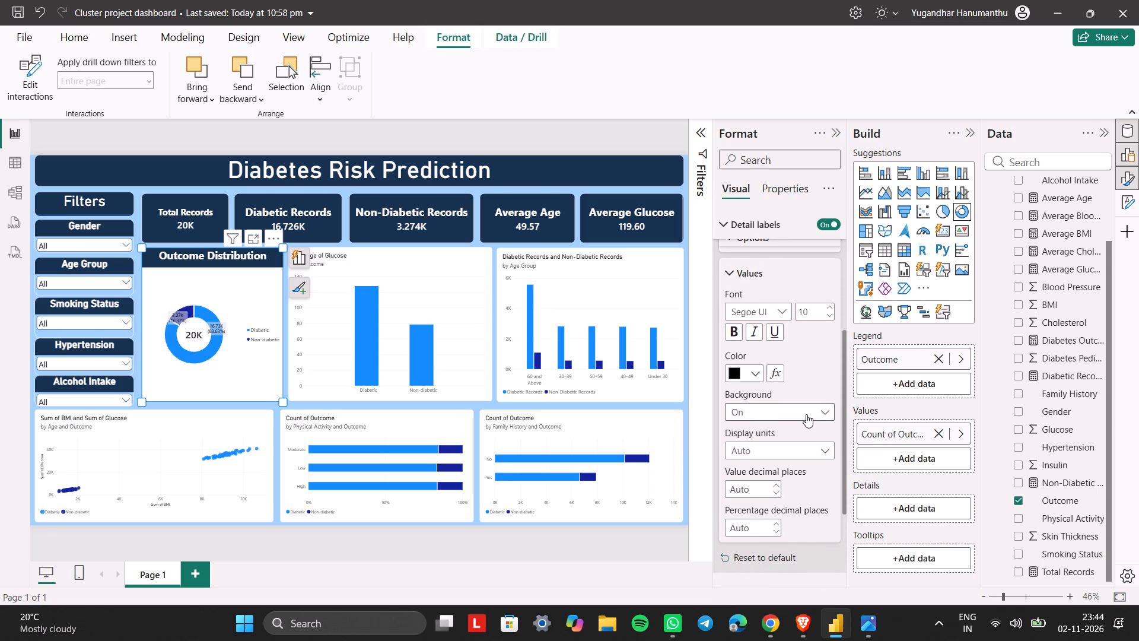
scroll(806, 414, up, 2)
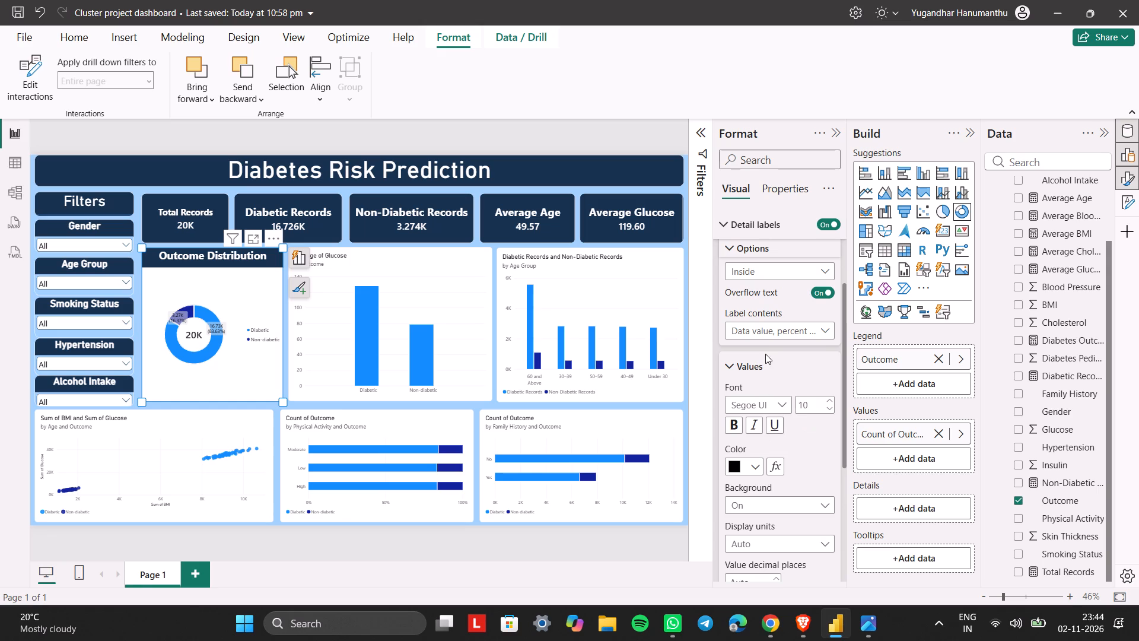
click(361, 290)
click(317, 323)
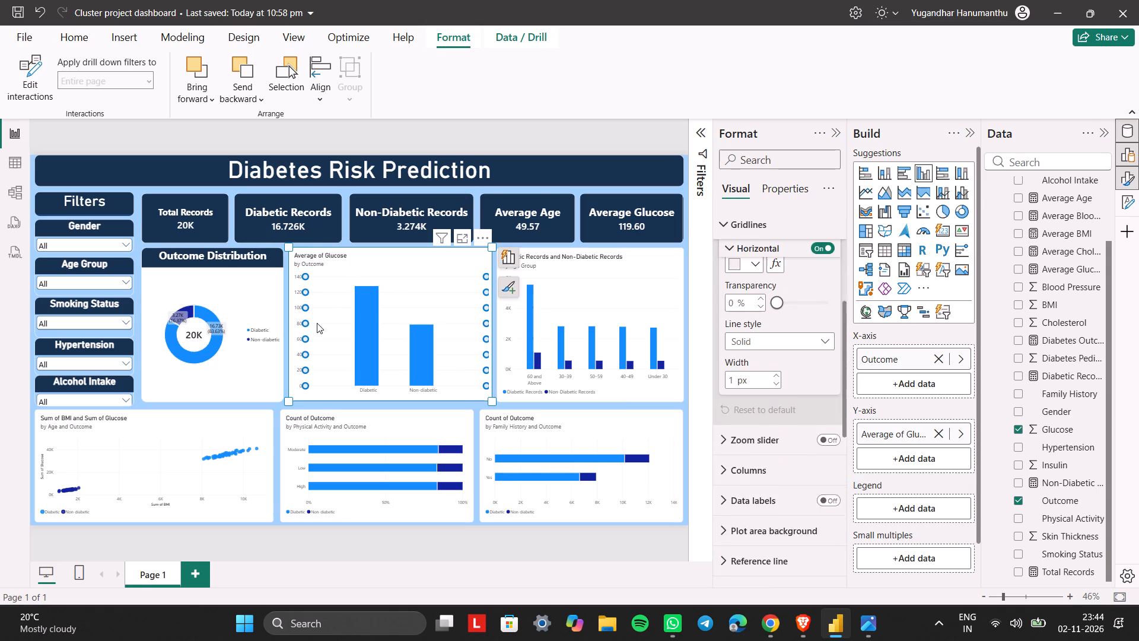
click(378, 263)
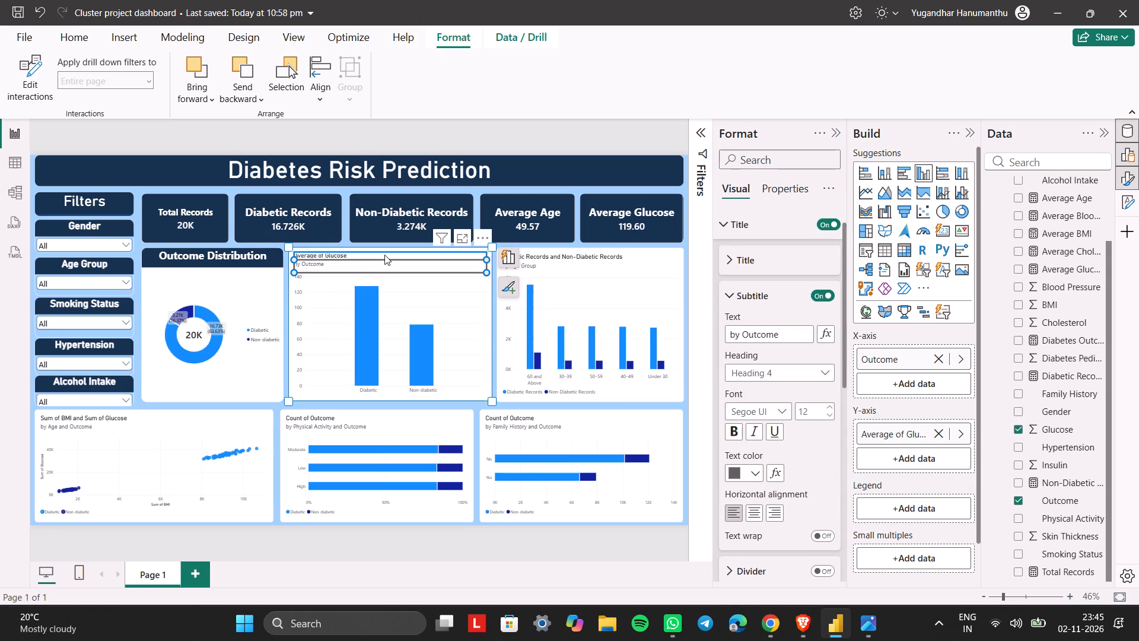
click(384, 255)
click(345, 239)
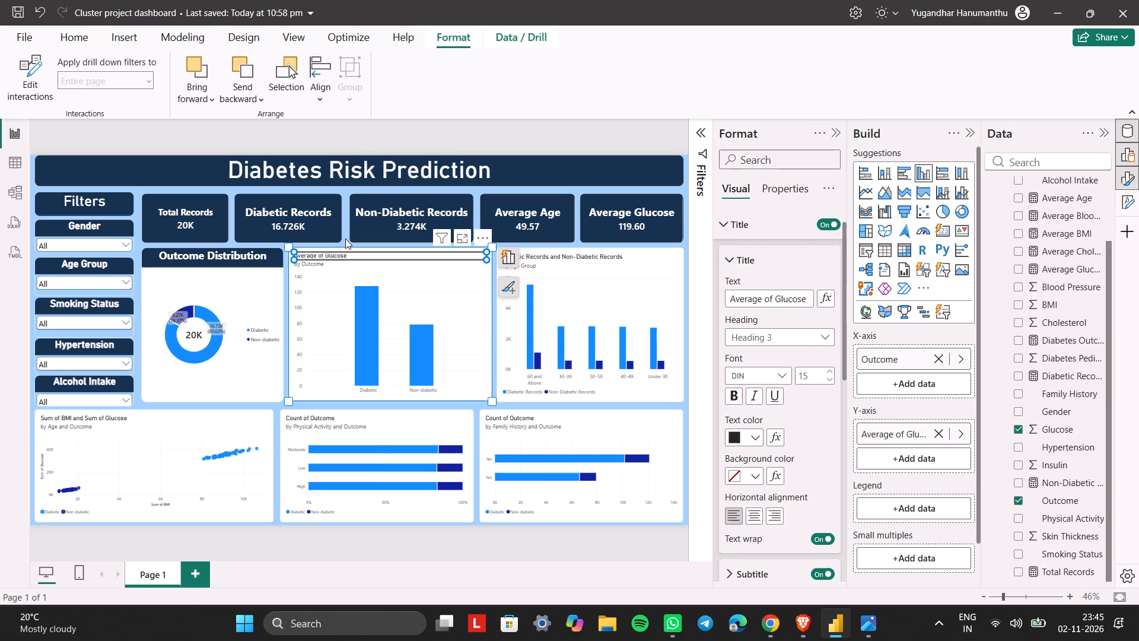
Narrow the Average of Glucose chart slightly from its left edge and widen the Outcome Distribution donut chart towards it.
click(286, 303)
click(289, 310)
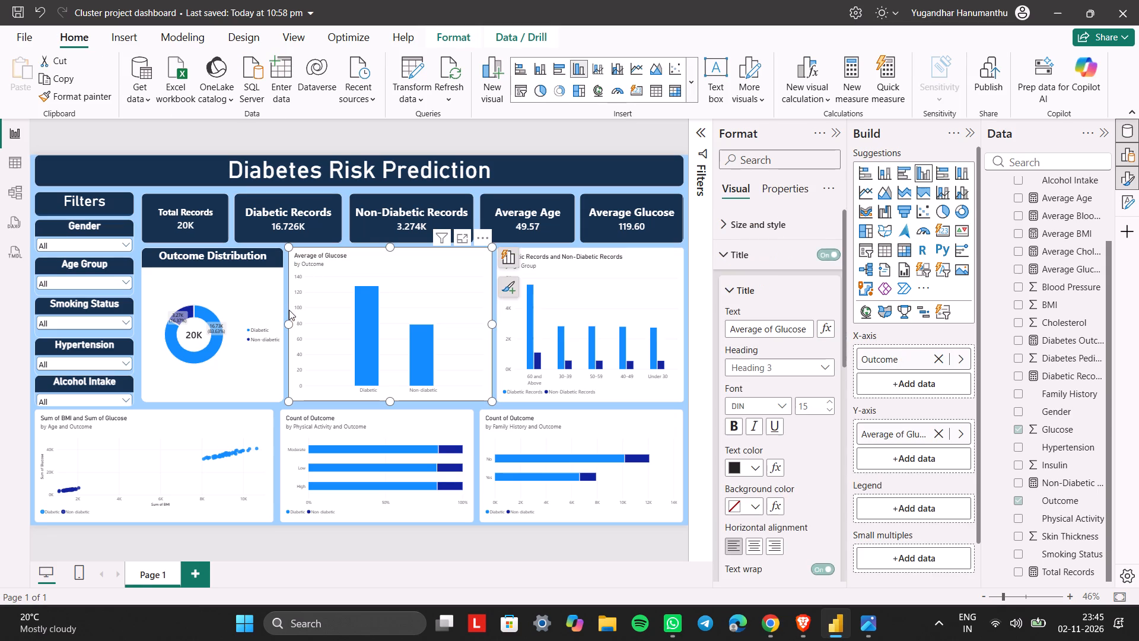
drag(287, 320, 294, 320)
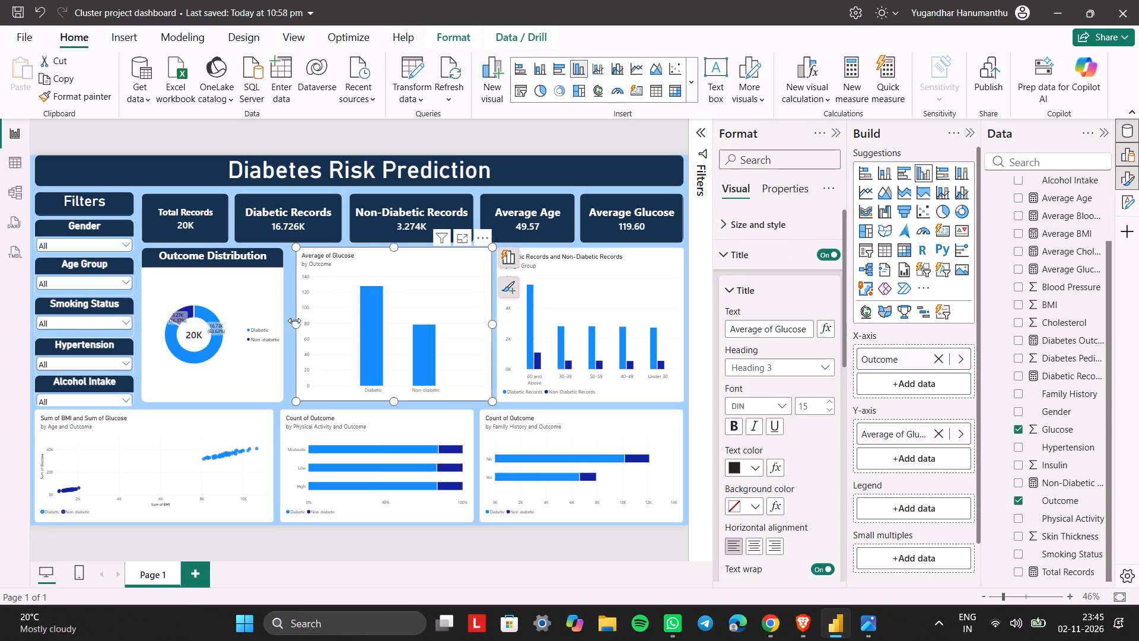
click(278, 324)
drag(281, 329, 288, 331)
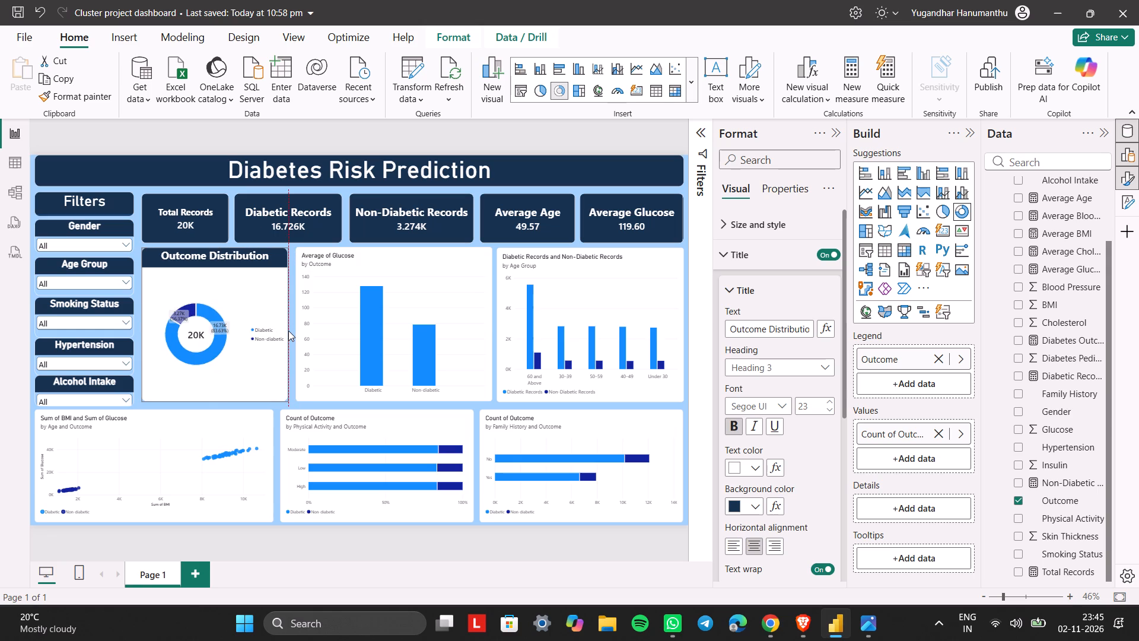
drag(288, 331, 290, 331)
Narrow the Average of Glucose chart further from its left edge and widen the Outcome Distribution chart until their edges meet.
click(322, 350)
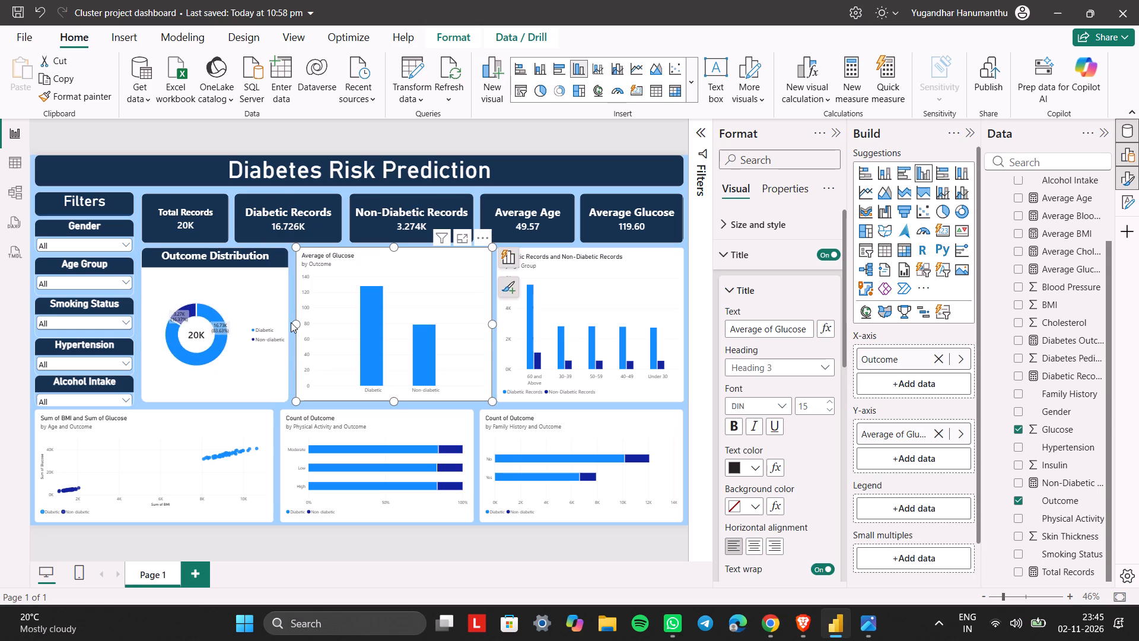
drag(292, 323, 307, 323)
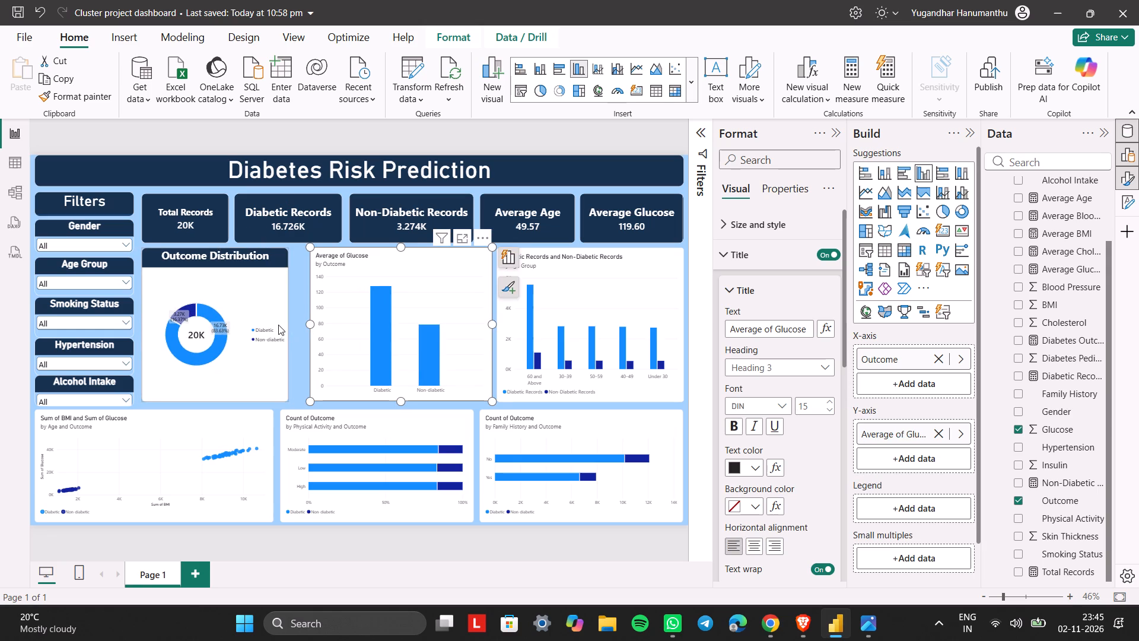
click(278, 325)
drag(286, 326, 307, 328)
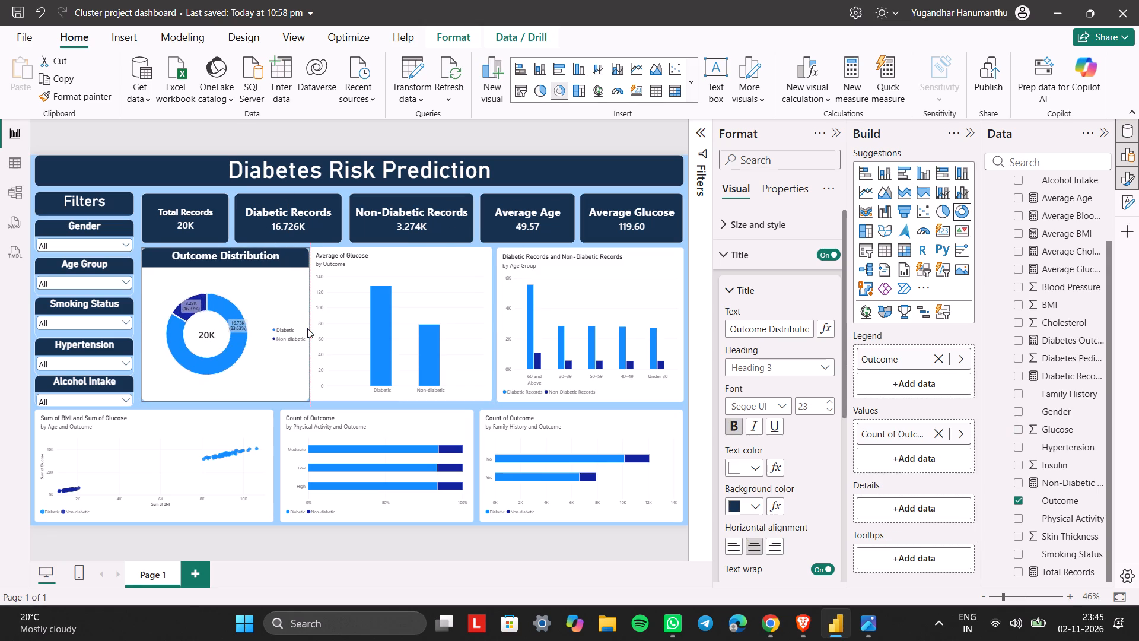
drag(307, 328, 311, 329)
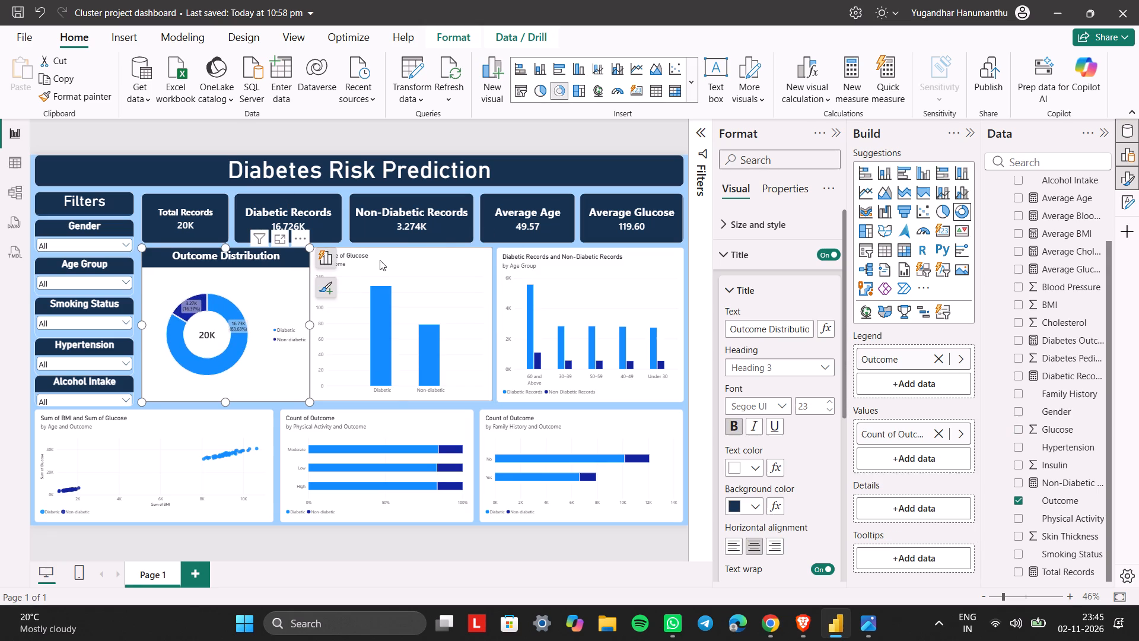
Narrow the Average of Glucose chart again from its left edge and widen the Outcome Distribution chart, leaving a small gap between them.
click(380, 260)
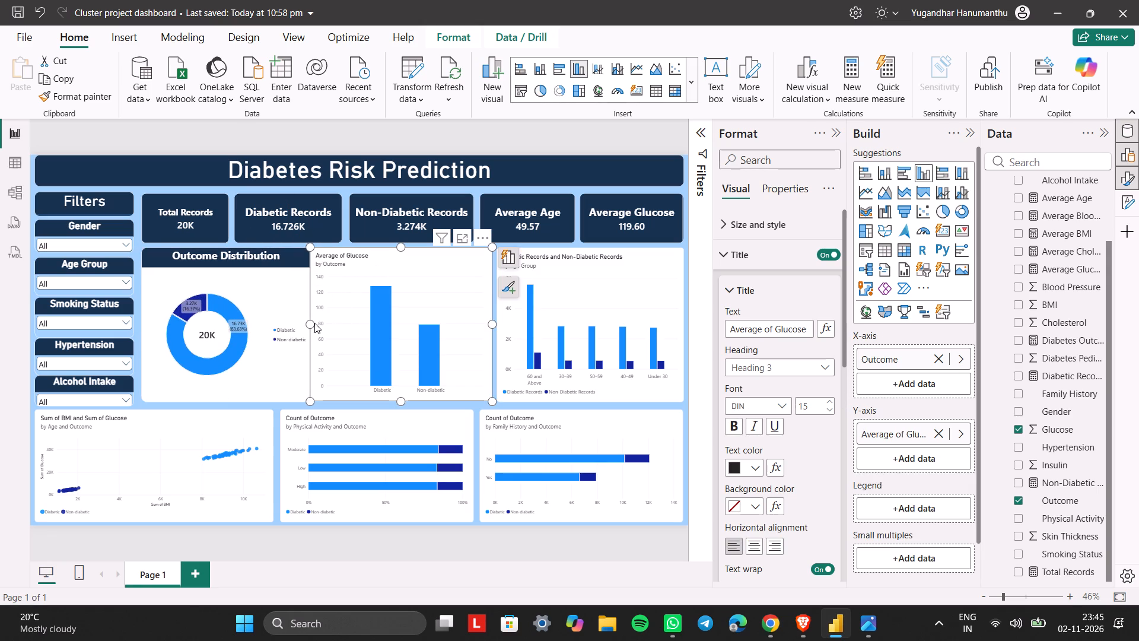
drag(313, 323, 329, 325)
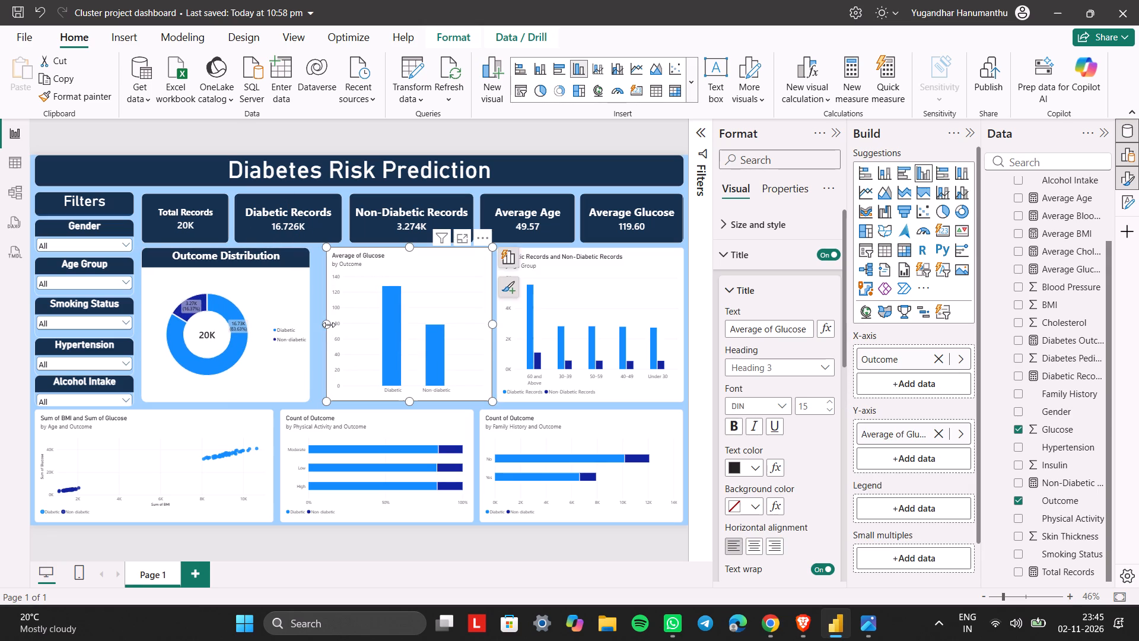
click(304, 310)
drag(308, 328, 317, 328)
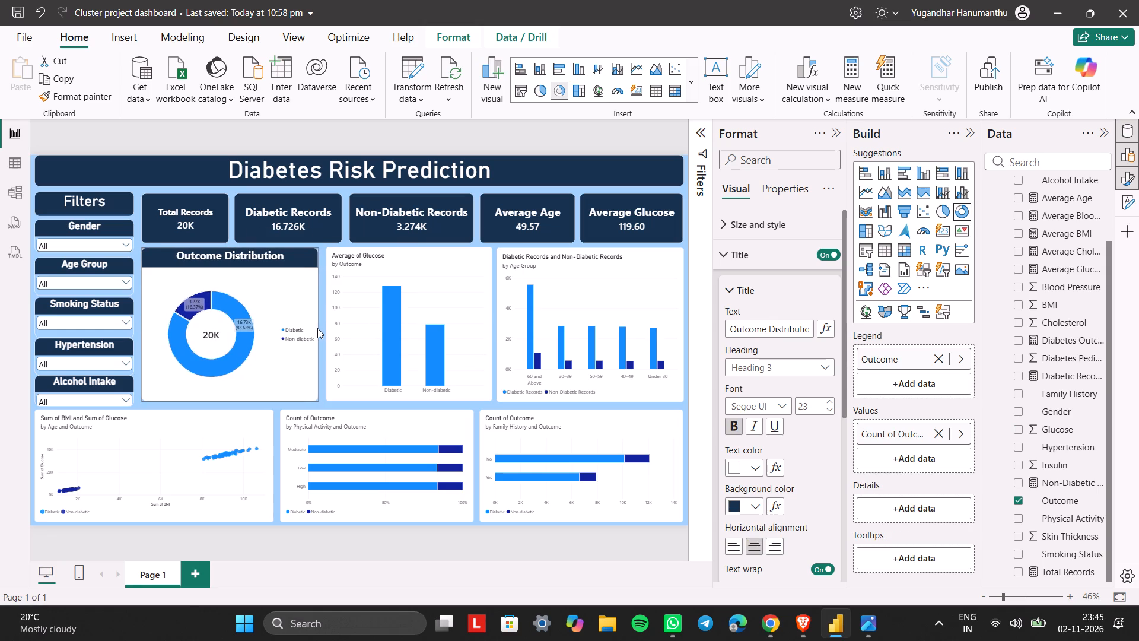
drag(317, 328, 320, 328)
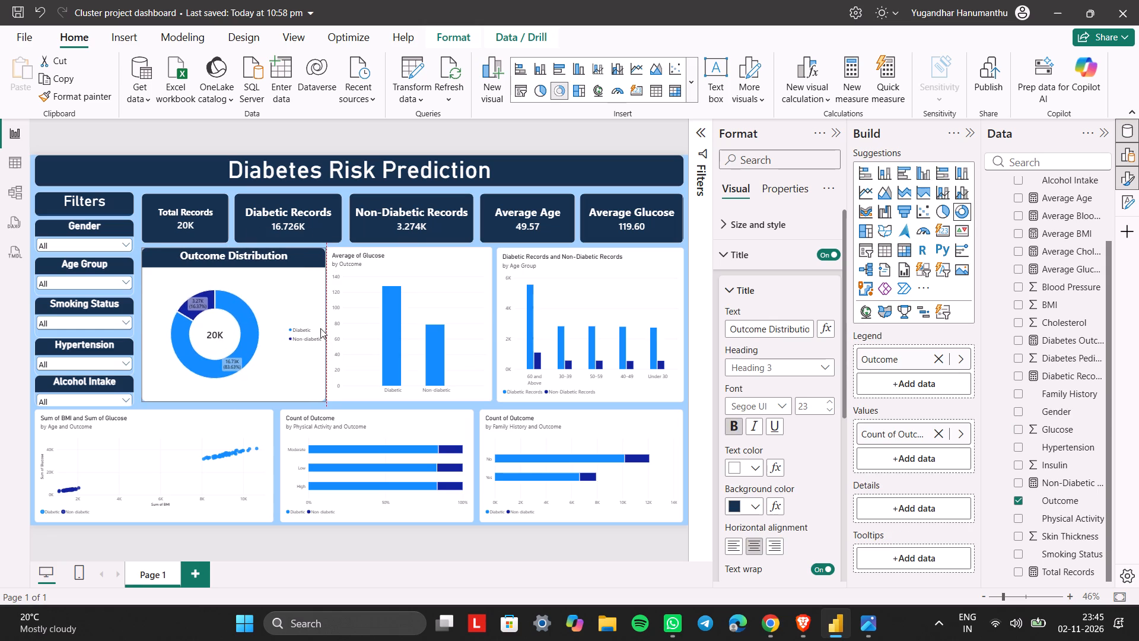
drag(320, 328, 319, 328)
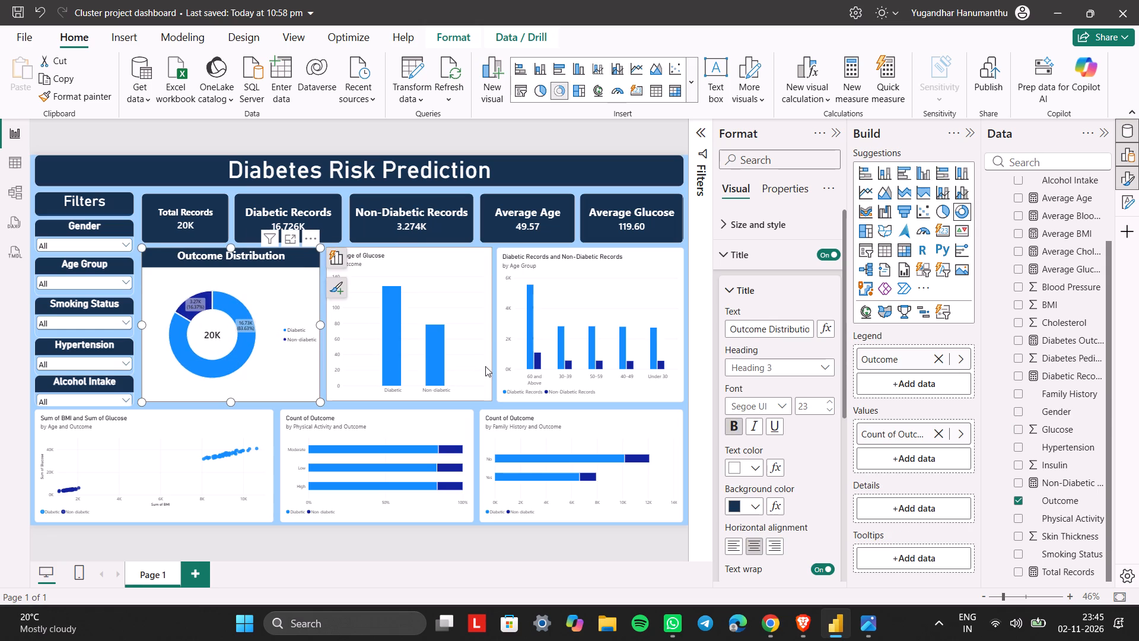
Copy the Outcome Distribution chart's formatting onto the Average of Glucose chart with the Format painter.
click(489, 366)
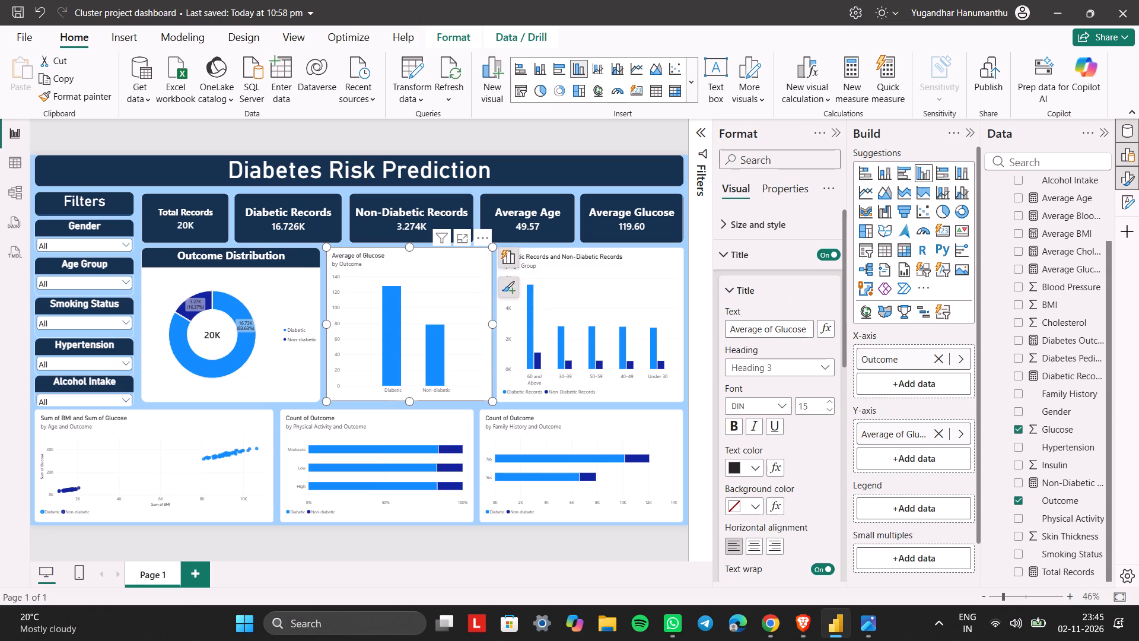
scroll(771, 322, down, 2)
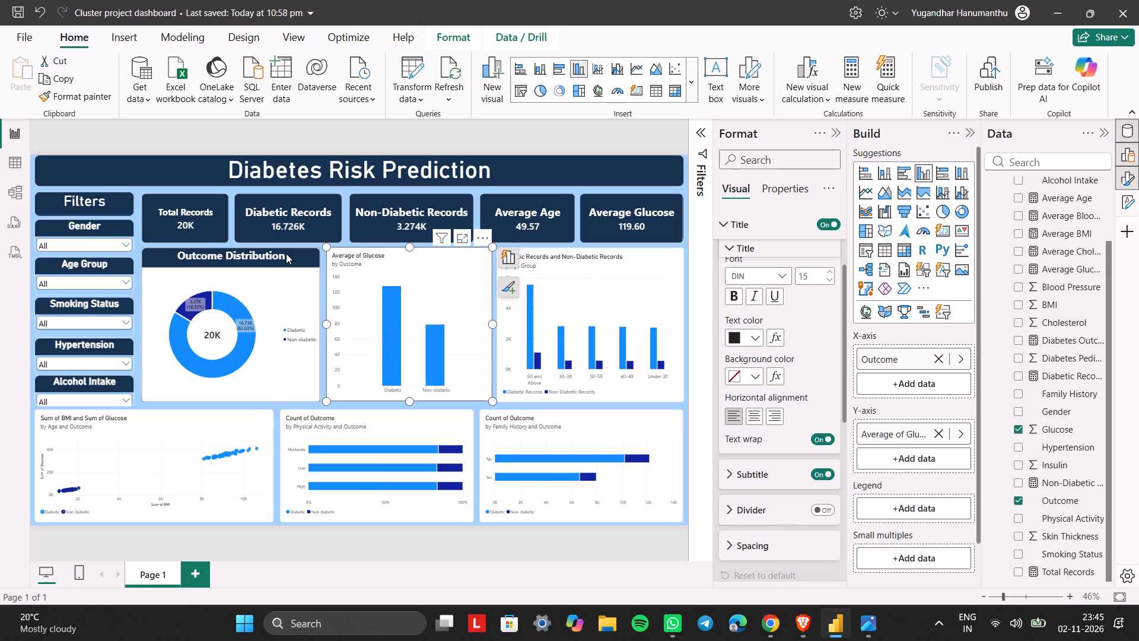
click(276, 286)
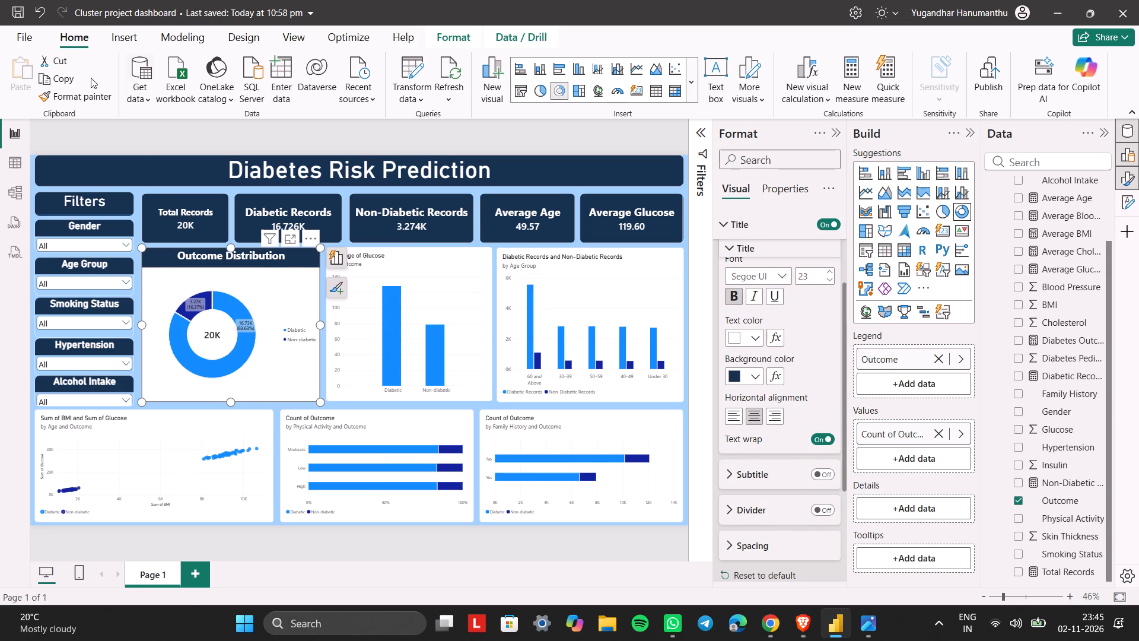
click(85, 100)
click(429, 252)
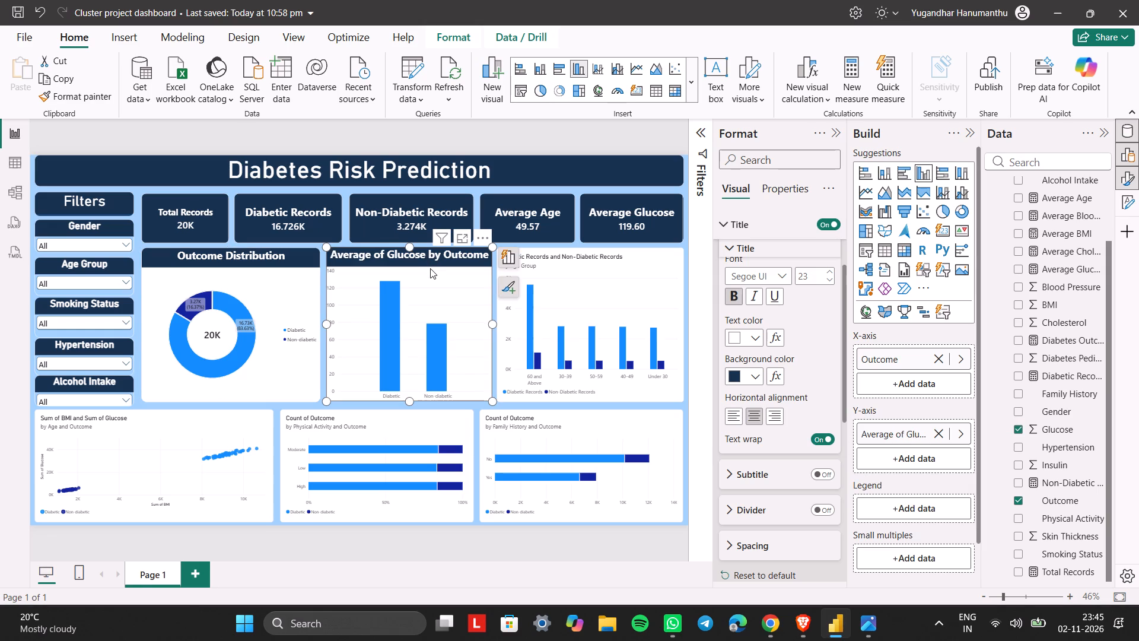
click(430, 268)
Check the ChatGPT dashboard instructions and the reference dashboard image for how the Average Glucose by Outcome chart should look.
key(alt+Tab)
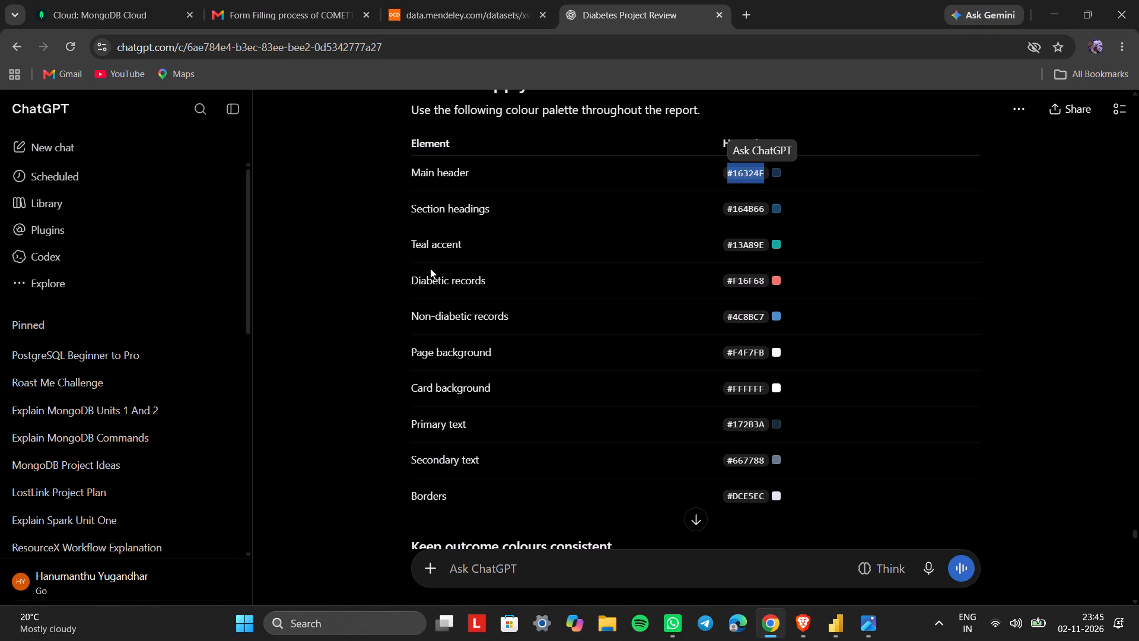
click(430, 268)
scroll(430, 268, up, 7)
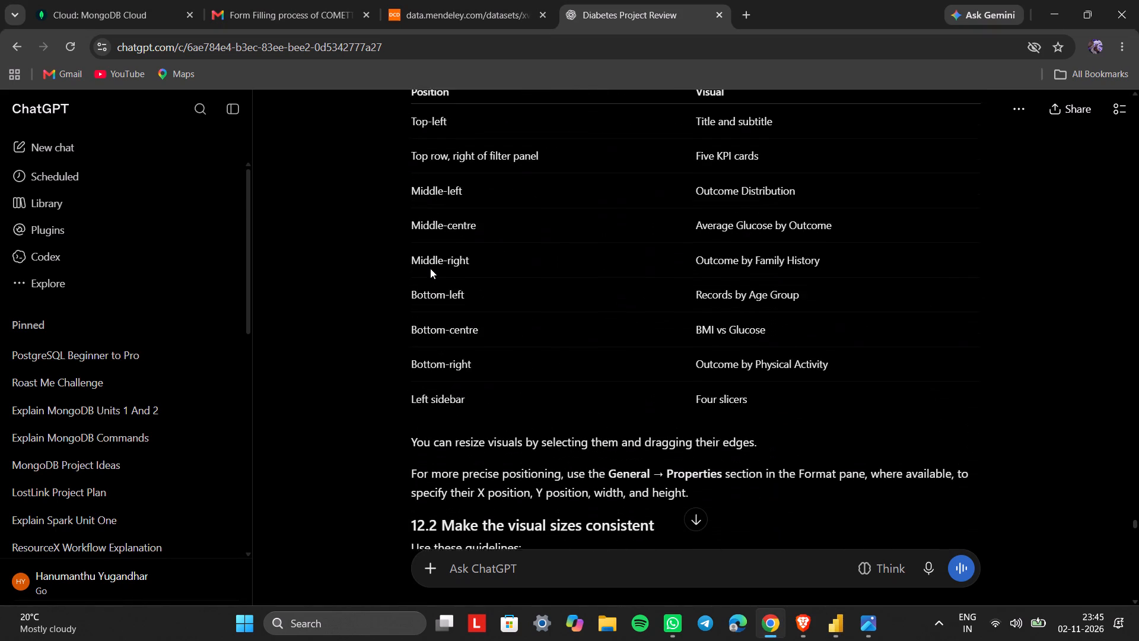
scroll(430, 268, up, 10)
scroll(430, 268, down, 1)
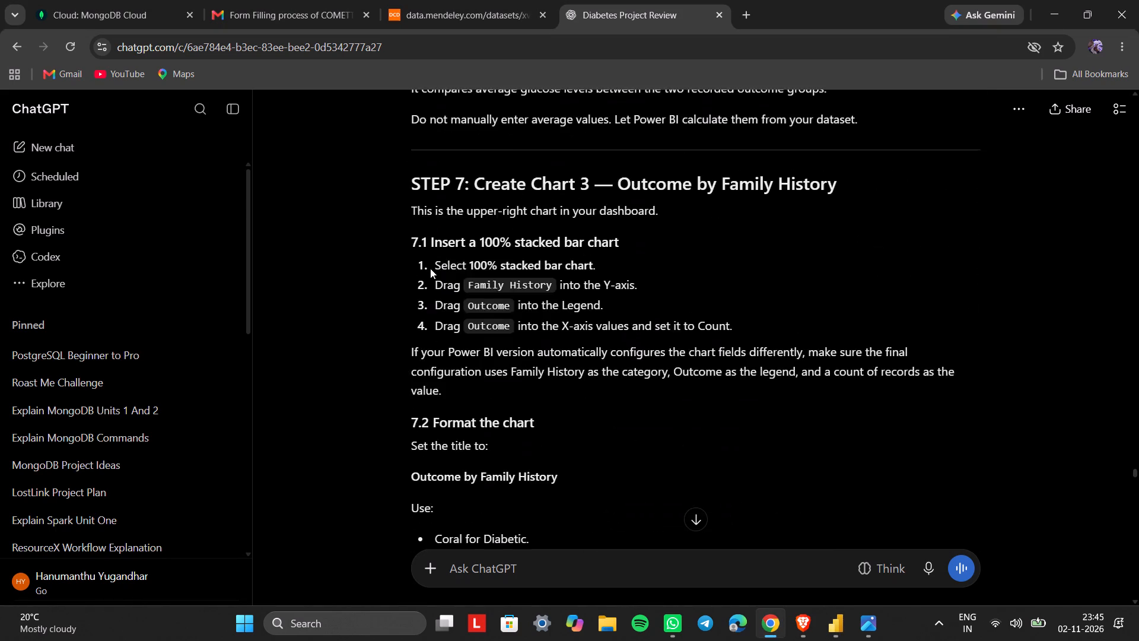
scroll(430, 268, down, 2)
key(alt+Tab)
key(alt+Tab)
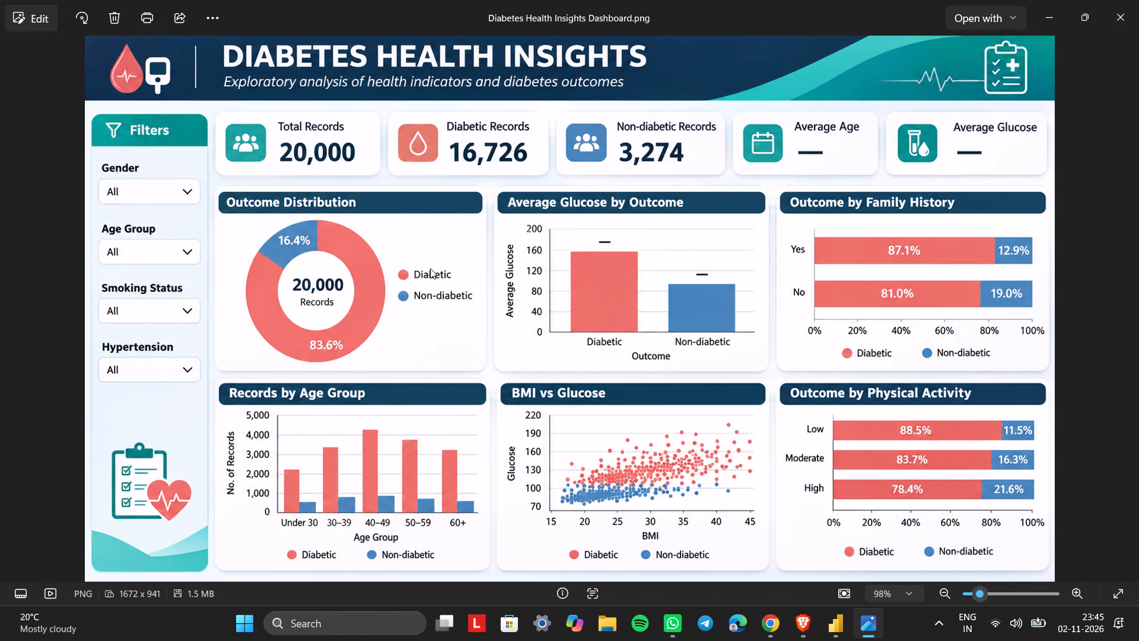
key(alt+Tab)
key(alt+Tab)
key(alt+Tab)
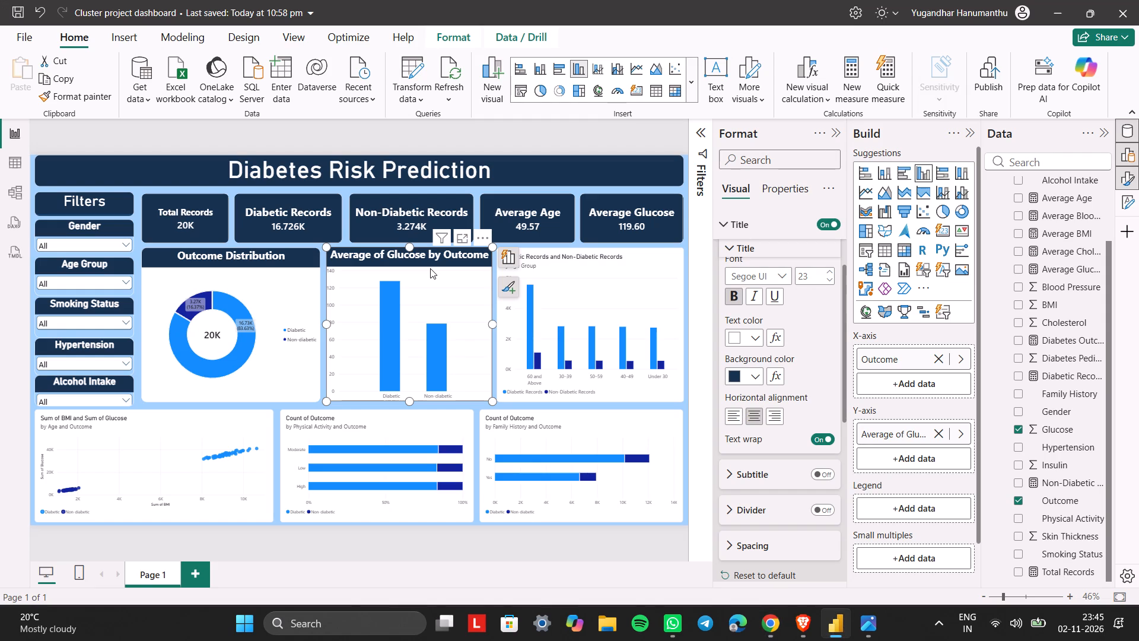
key(alt+Tab)
key(alt+Tab)
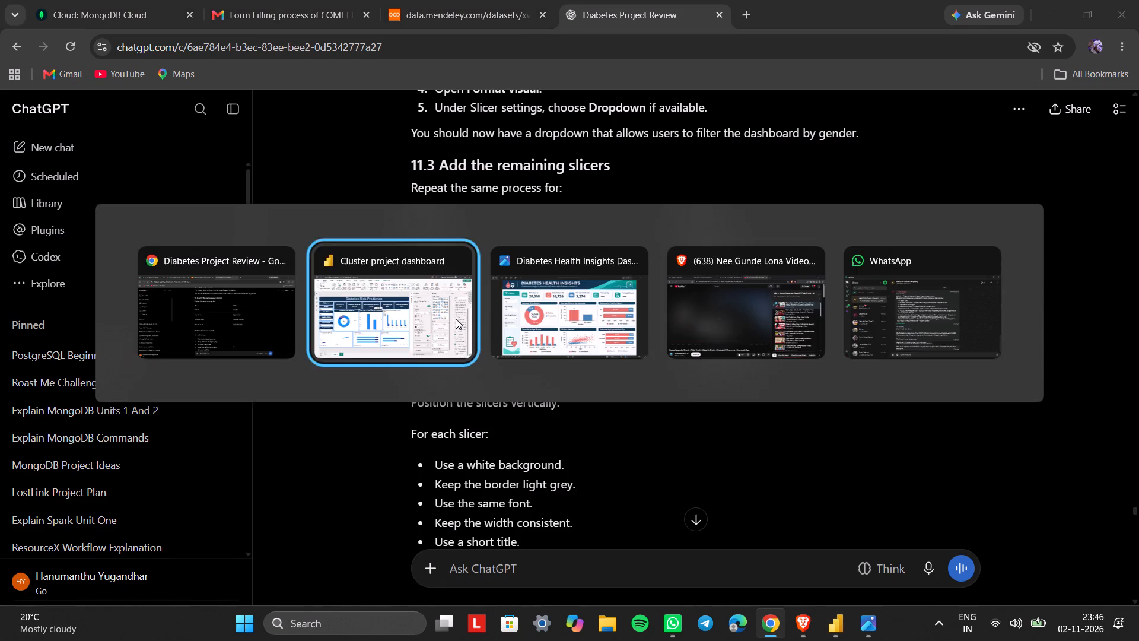
key(alt+Tab)
key(alt+Tab)
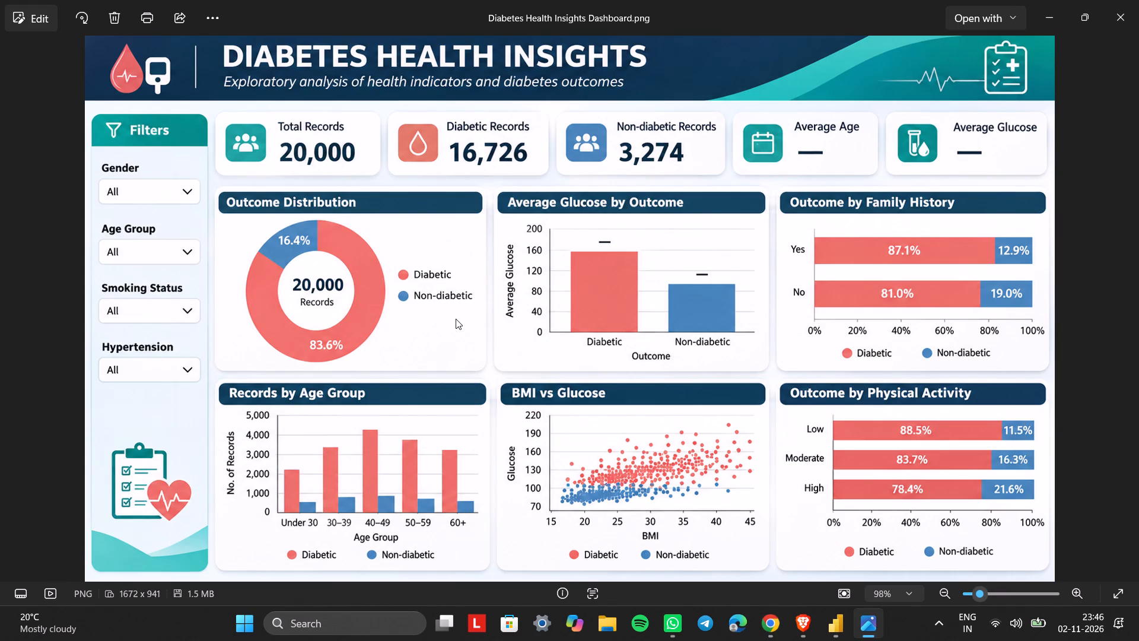
key(alt+Tab)
key(alt+Tab)
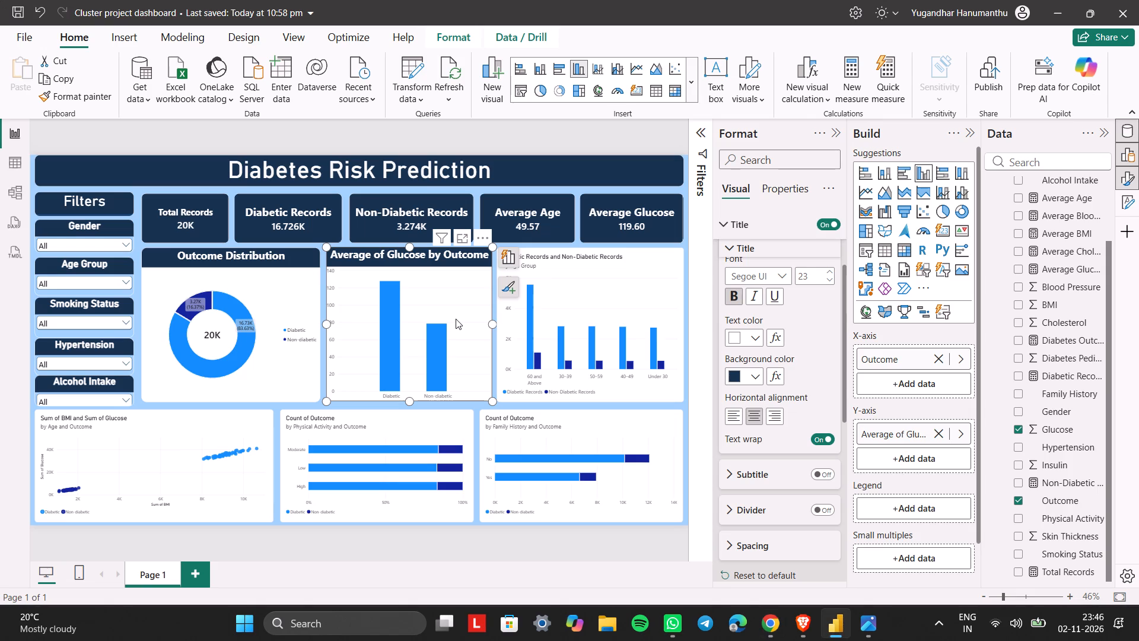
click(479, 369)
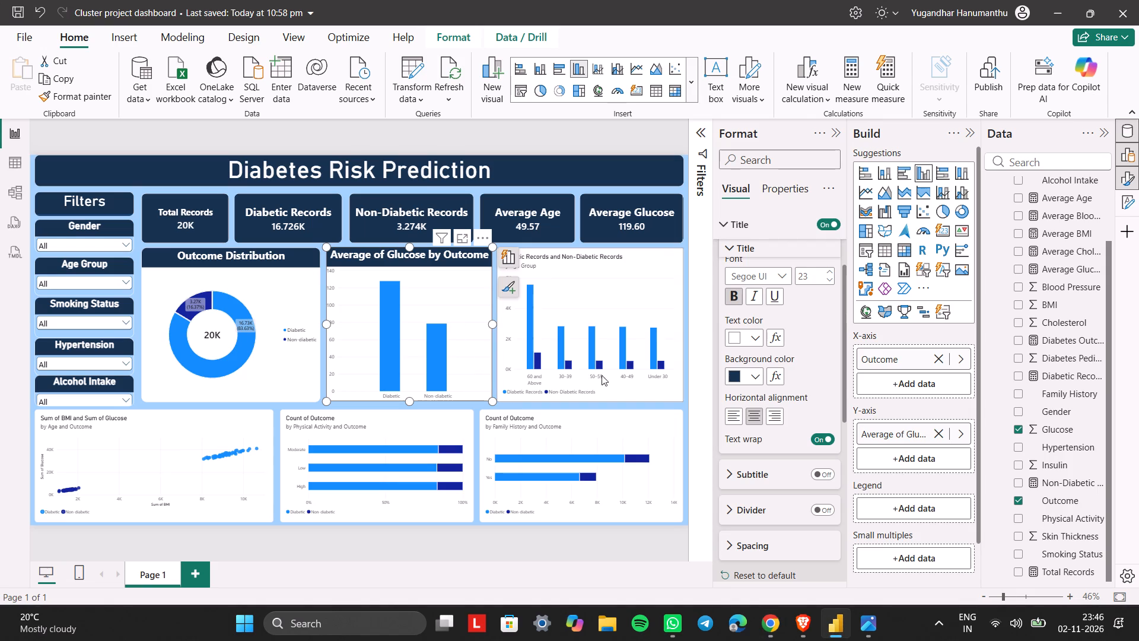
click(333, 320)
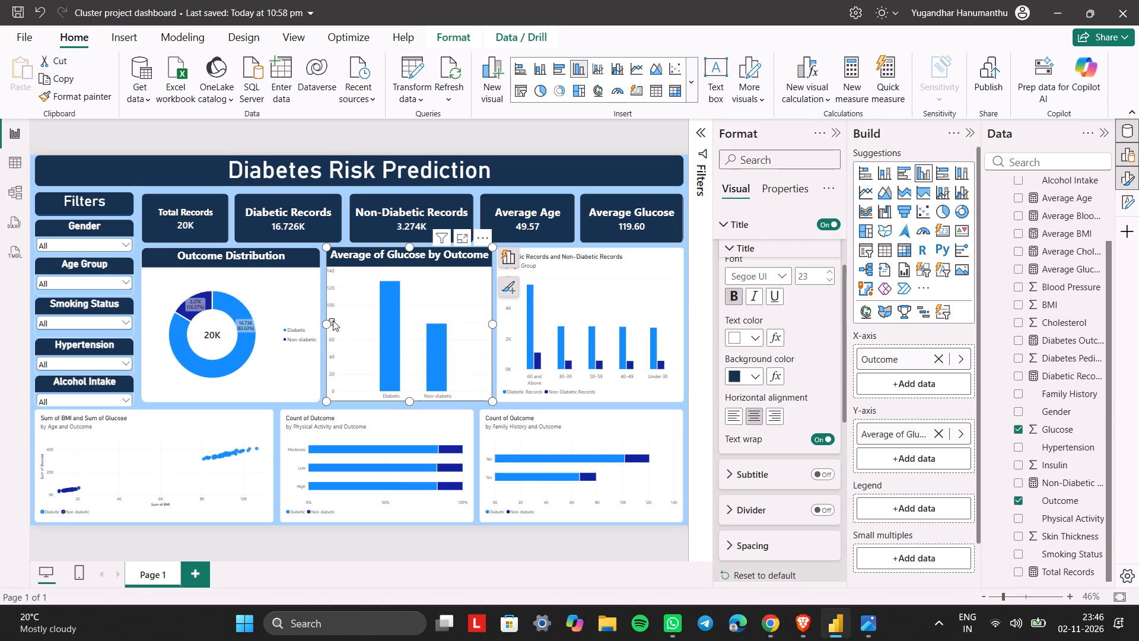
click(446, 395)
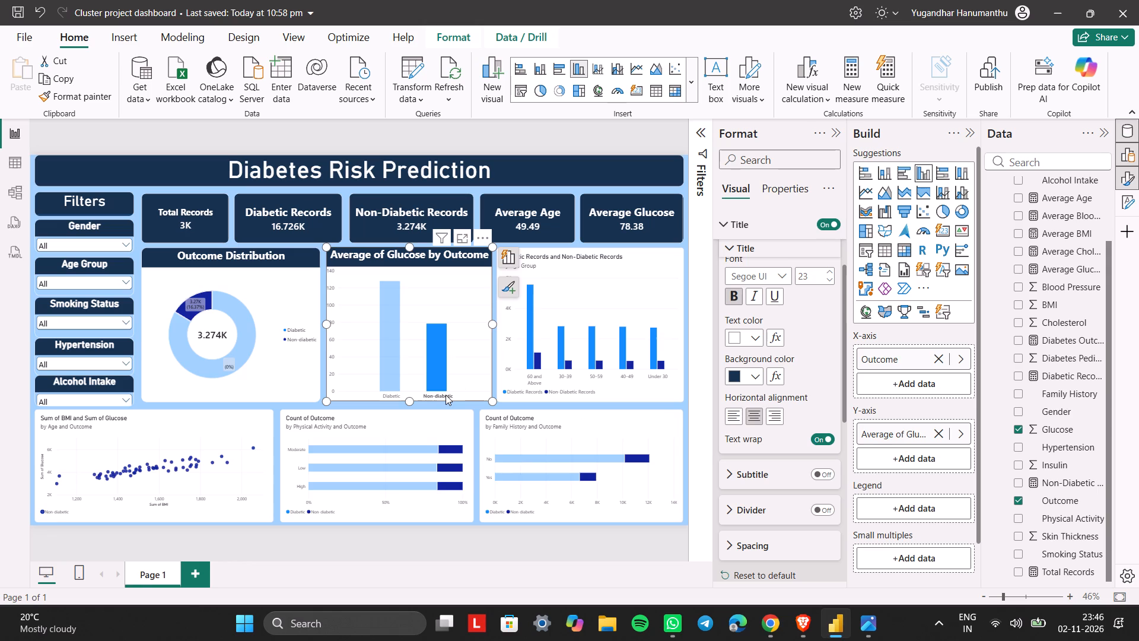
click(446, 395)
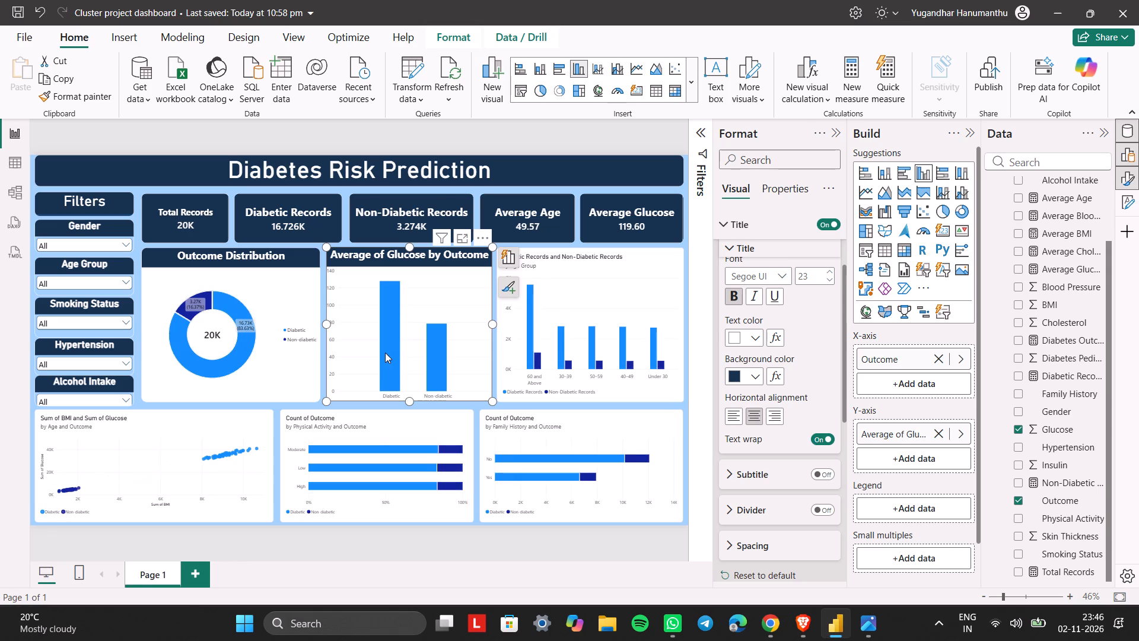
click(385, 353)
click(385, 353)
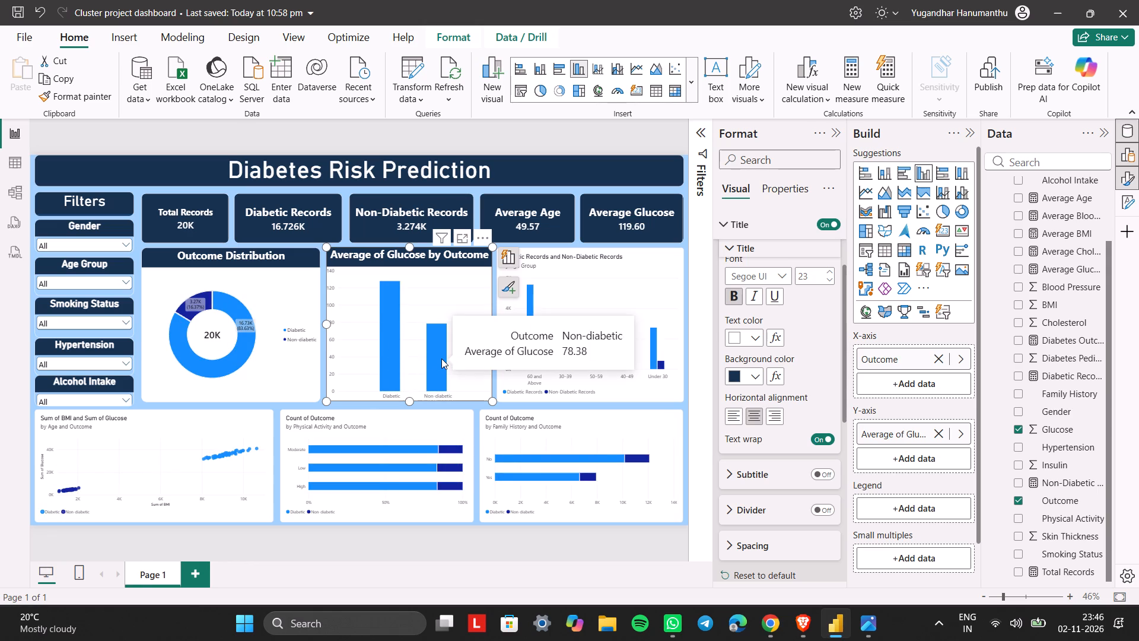
Turn on data labels for the Average of Glucose by Outcome column chart.
scroll(757, 420, down, 3)
scroll(743, 474, down, 2)
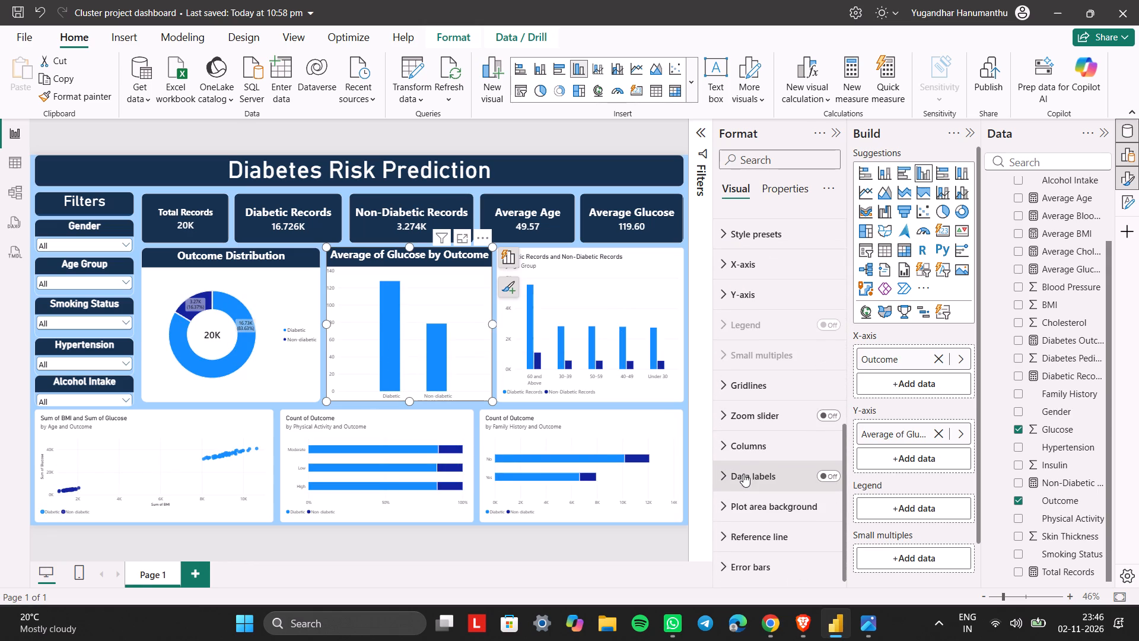
click(826, 470)
Set the Average of Glucose chart's X-axis values to font size 11 and colour black.
scroll(826, 470, down, 1)
scroll(788, 490, up, 2)
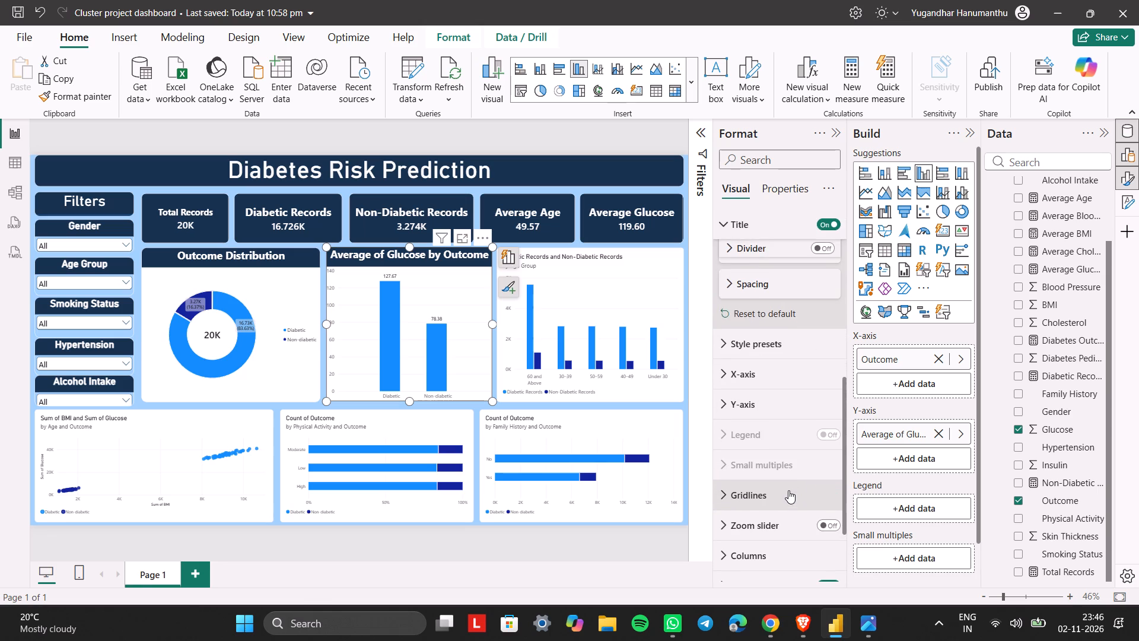
scroll(788, 490, up, 1)
scroll(763, 356, up, 1)
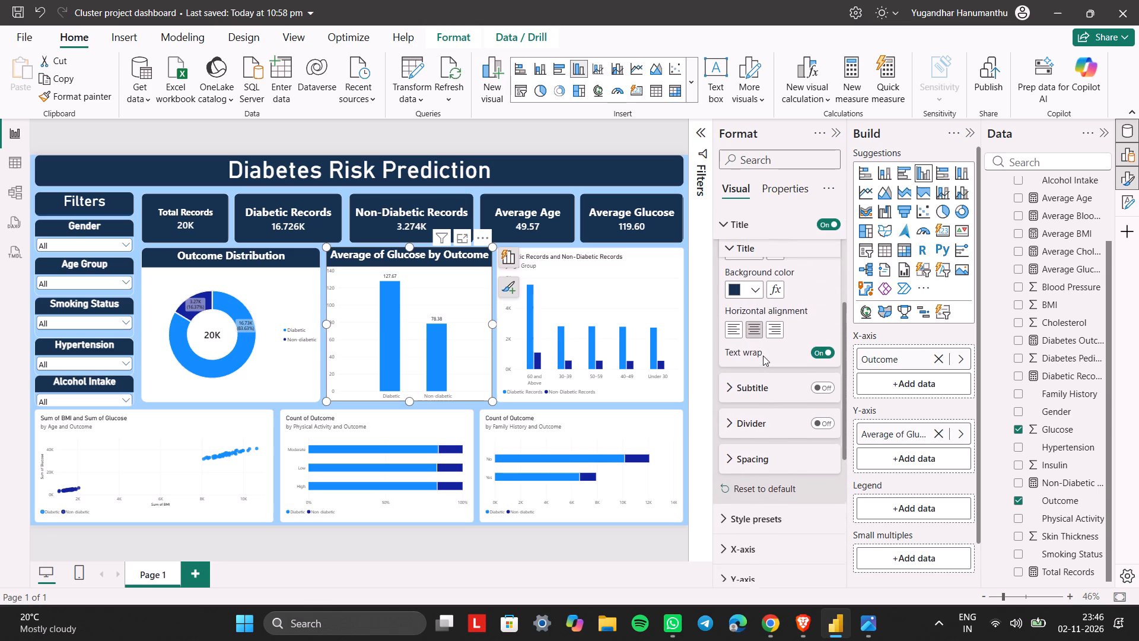
scroll(763, 356, up, 1)
scroll(739, 434, down, 1)
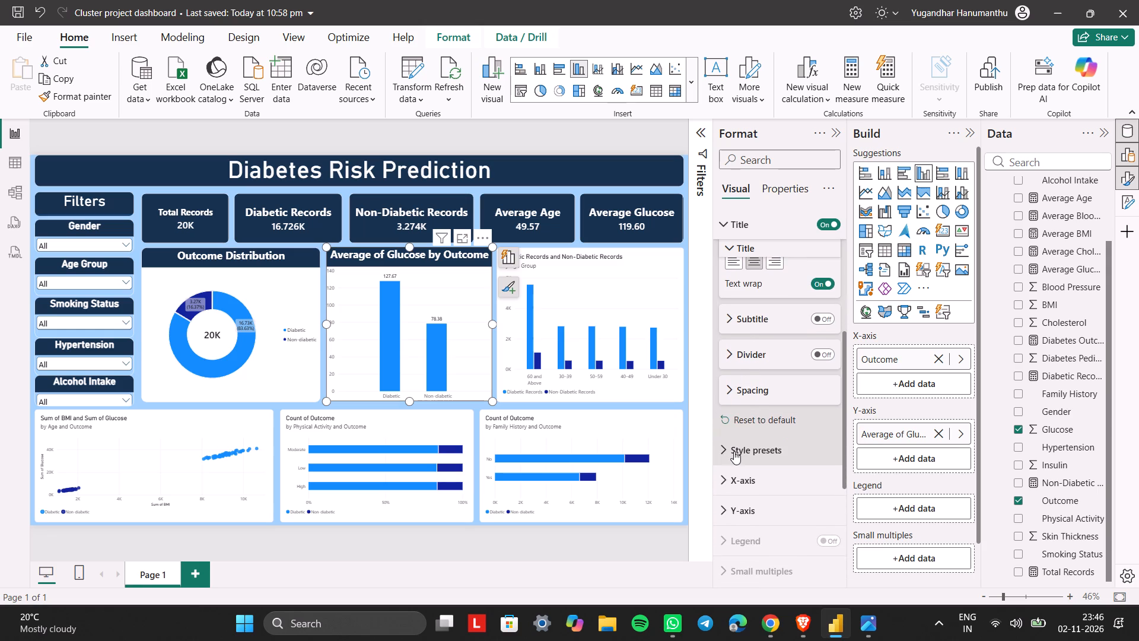
click(726, 482)
scroll(726, 482, down, 1)
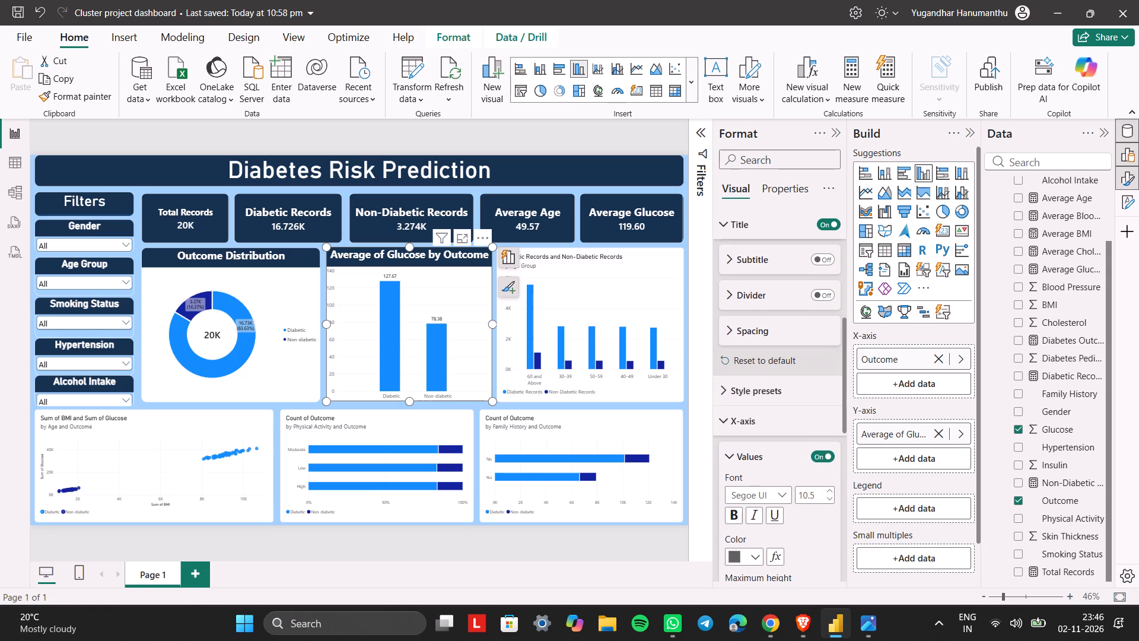
scroll(772, 496, down, 1)
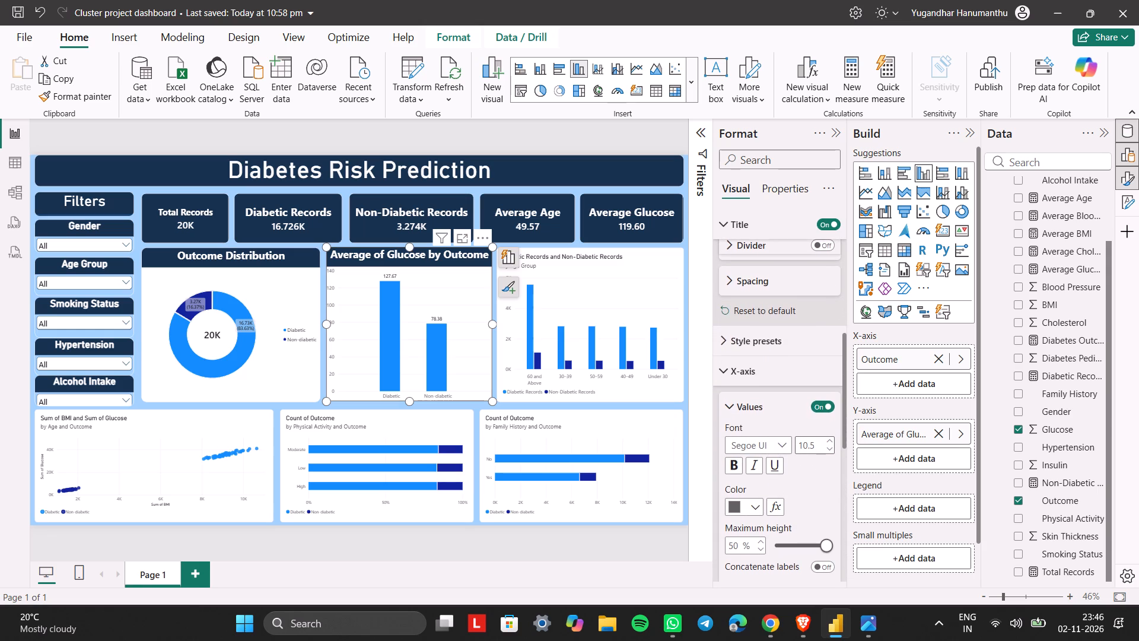
click(828, 443)
click(756, 504)
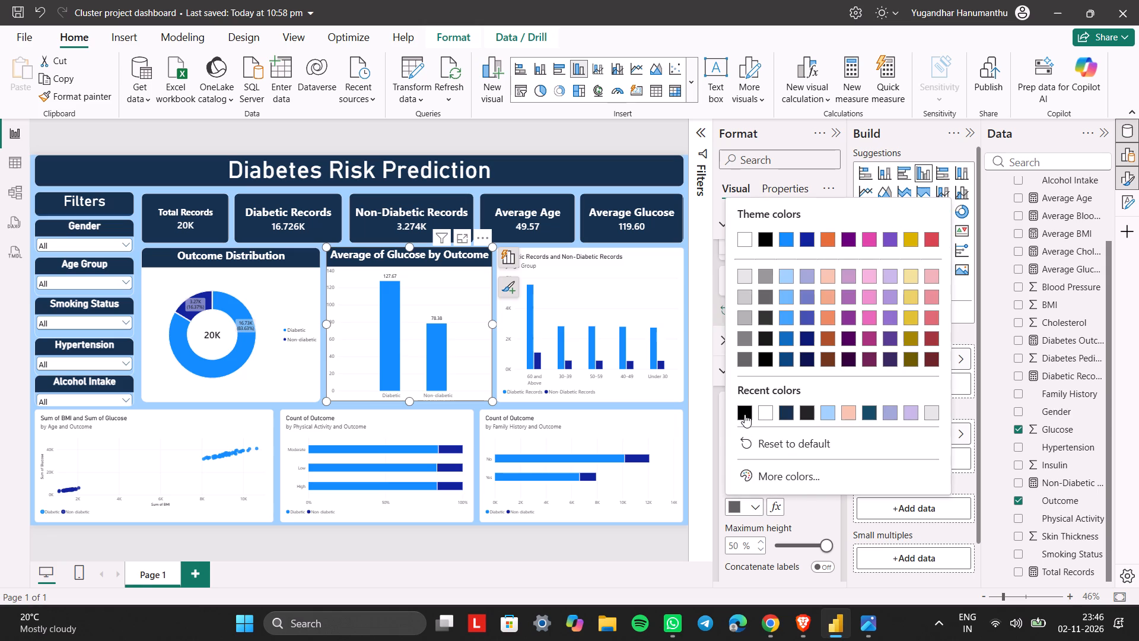
click(745, 414)
Turn on the X-axis title for the Average of Glucose by Outcome chart.
scroll(781, 481, down, 1)
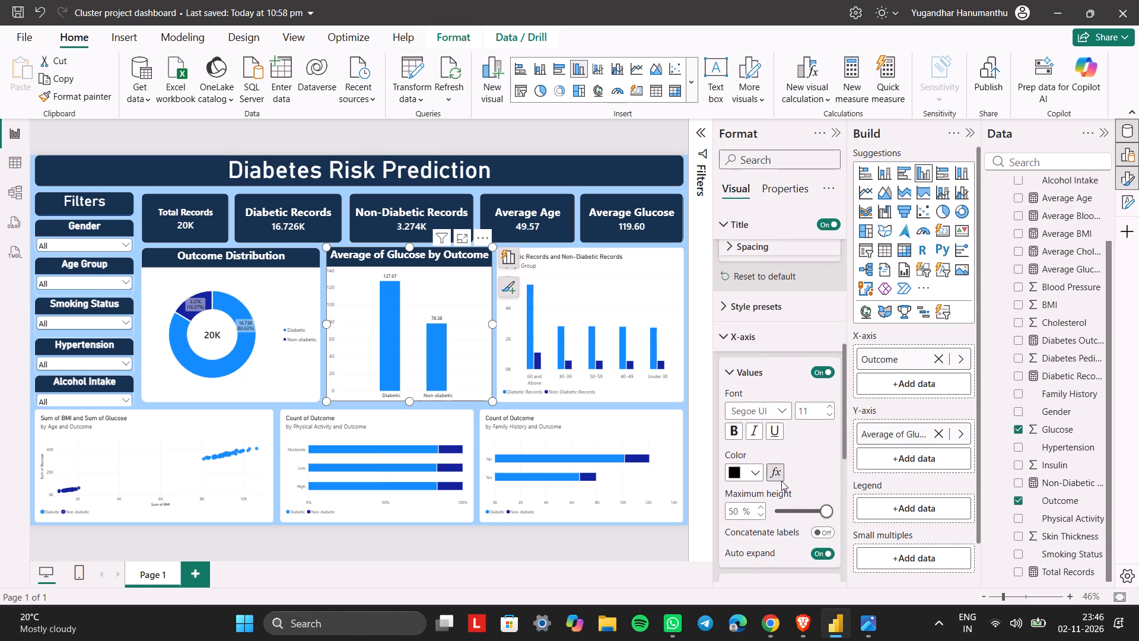
scroll(781, 481, down, 3)
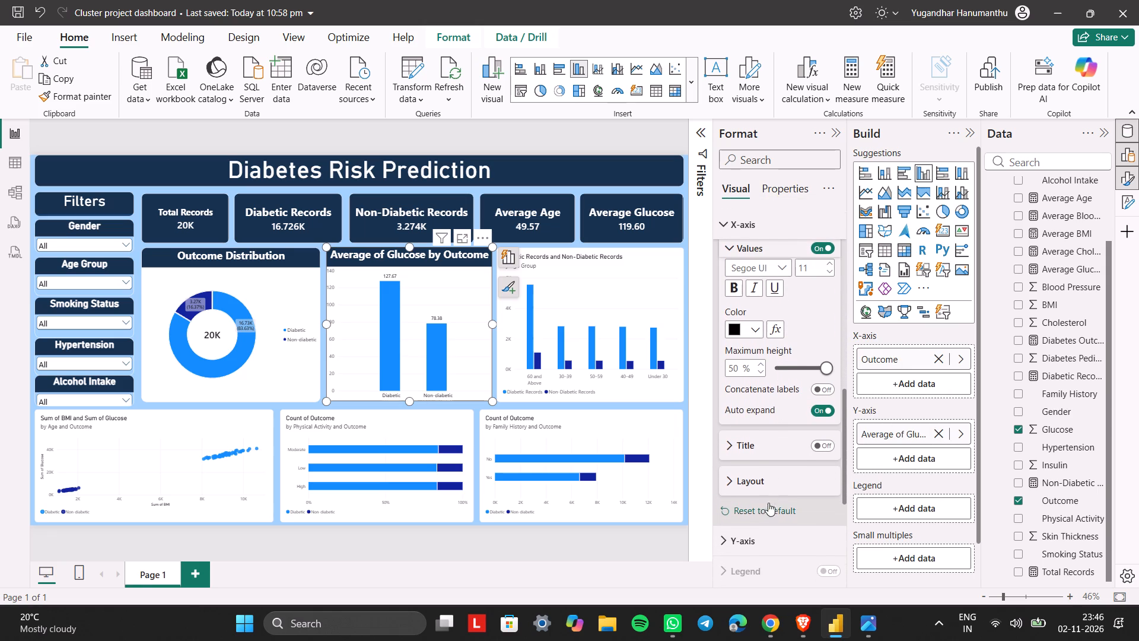
click(816, 443)
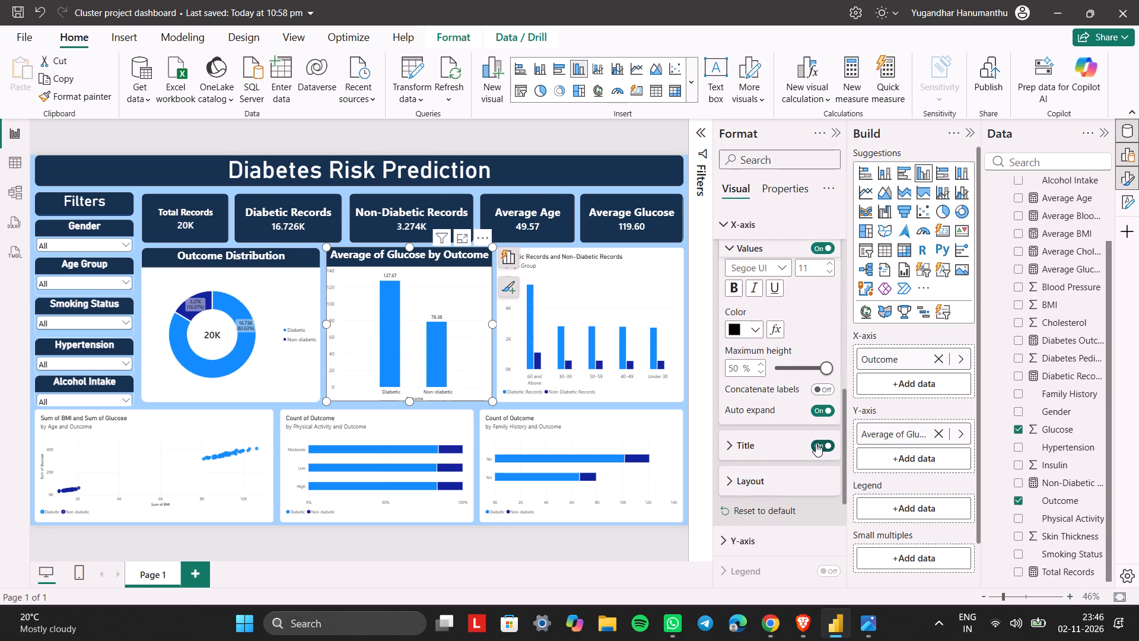
Set the Average of Glucose chart's Y-axis values to font size 11.
scroll(762, 512, down, 1)
click(737, 496)
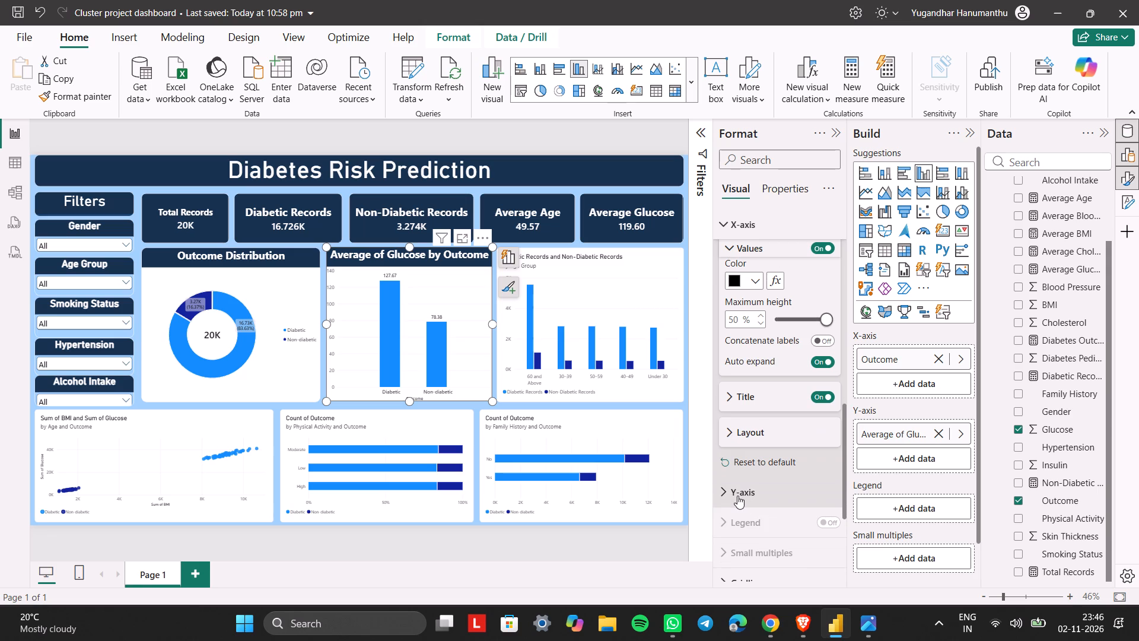
scroll(753, 514, down, 3)
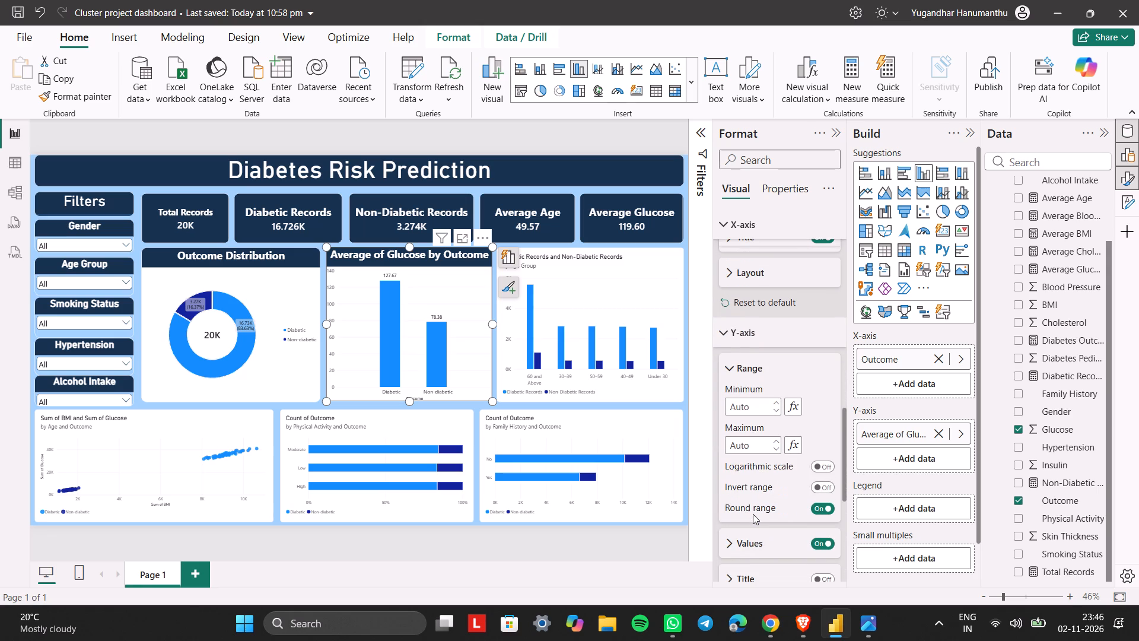
click(735, 366)
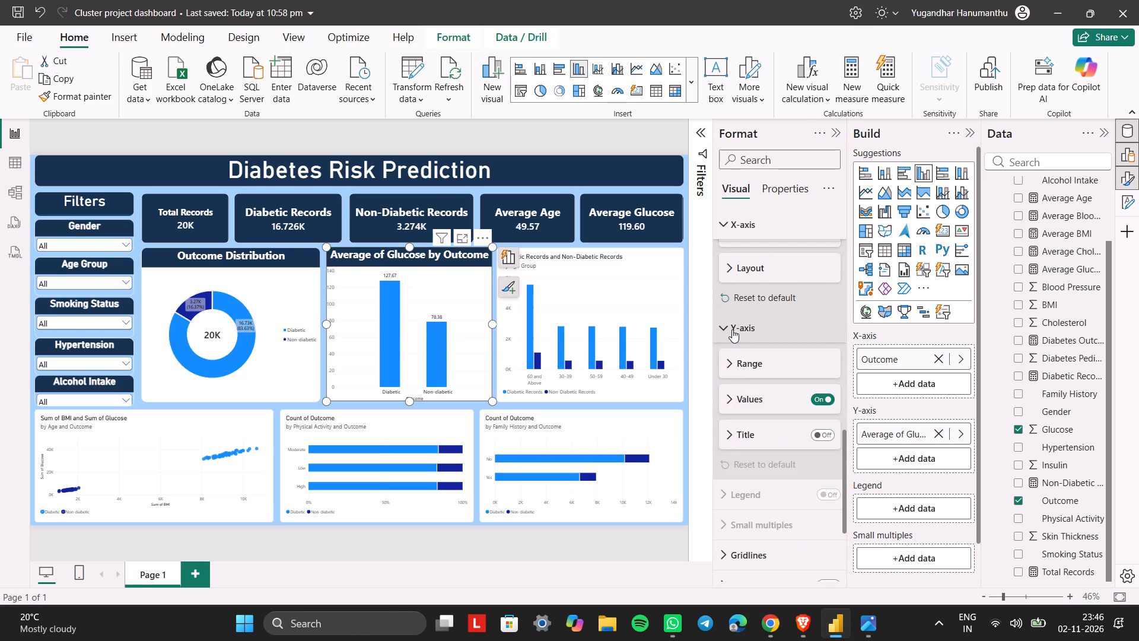
click(732, 329)
click(732, 329)
click(745, 359)
scroll(745, 359, down, 1)
click(740, 474)
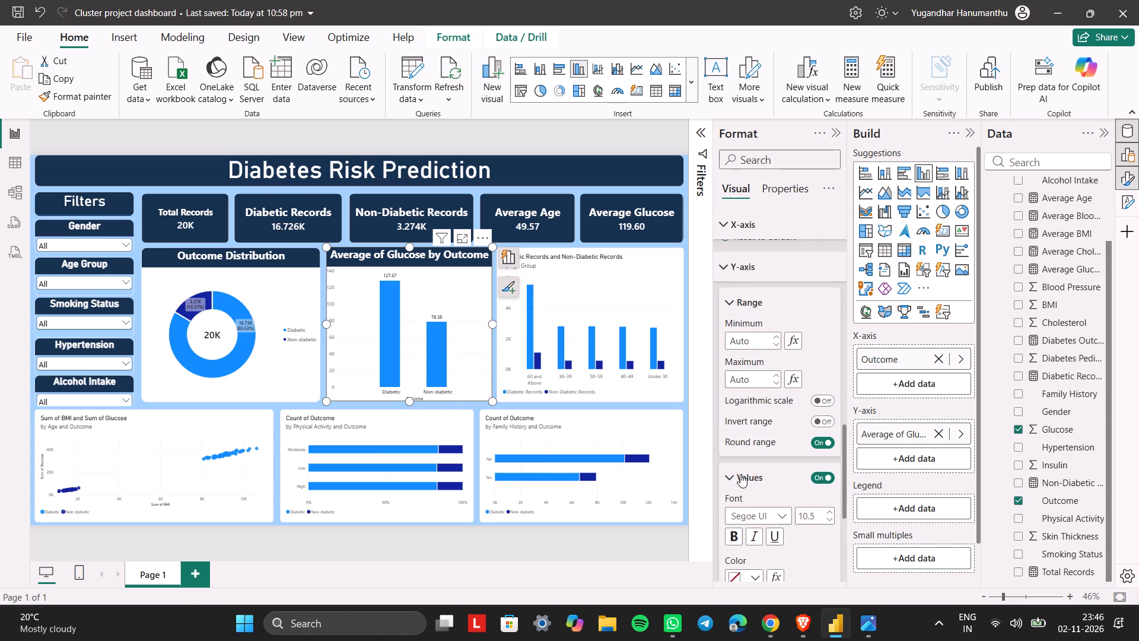
scroll(740, 474, down, 1)
click(826, 430)
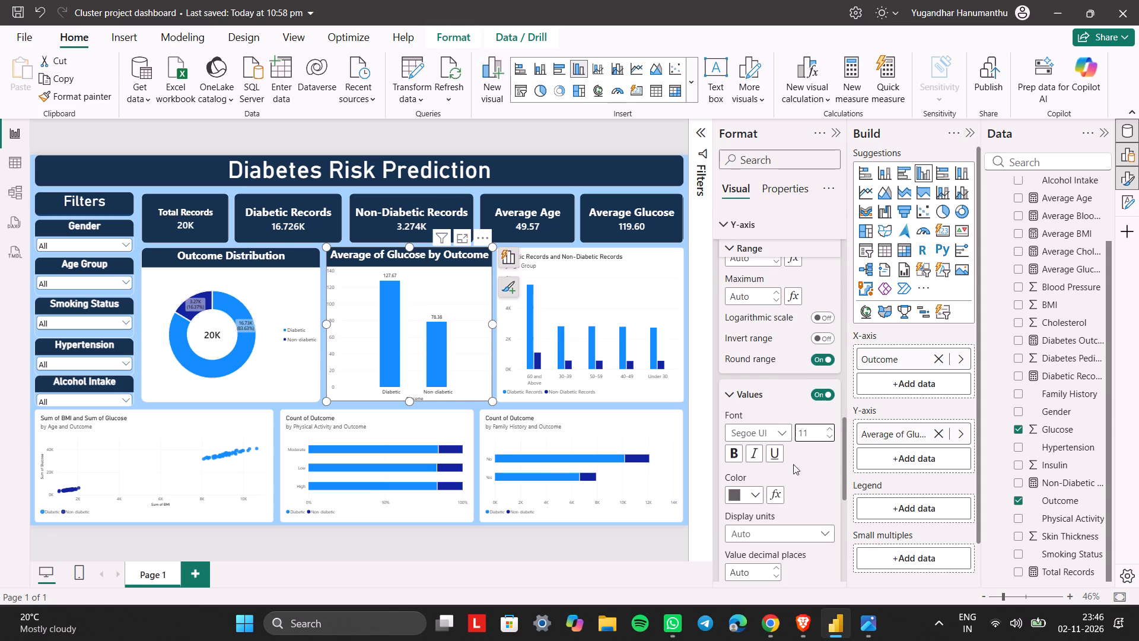
Set the Average of Glucose by Outcome chart's Y-axis values colour to black.
click(753, 493)
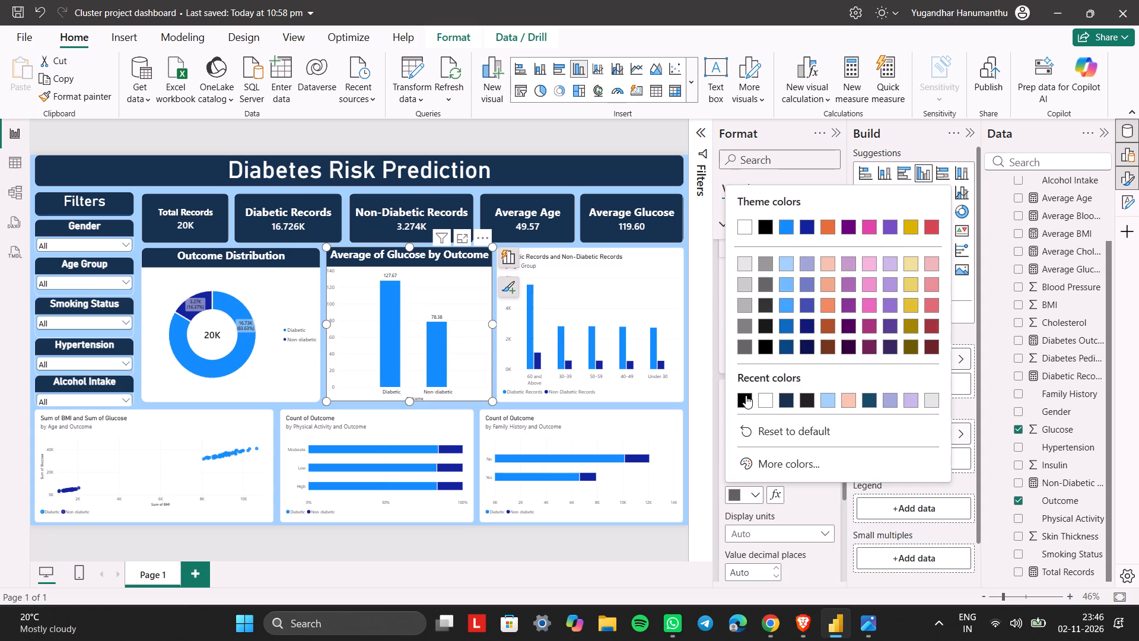
click(746, 395)
Turn on the Y-axis title for the Average of Glucose by Outcome chart and set its font size to 16.
scroll(805, 457, down, 2)
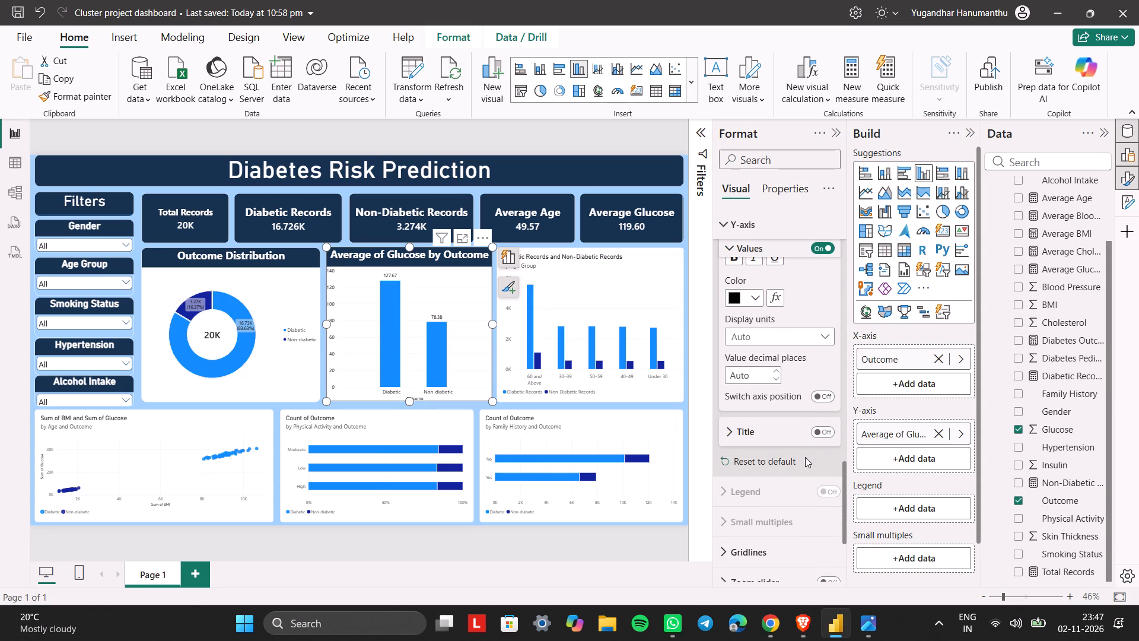
click(822, 435)
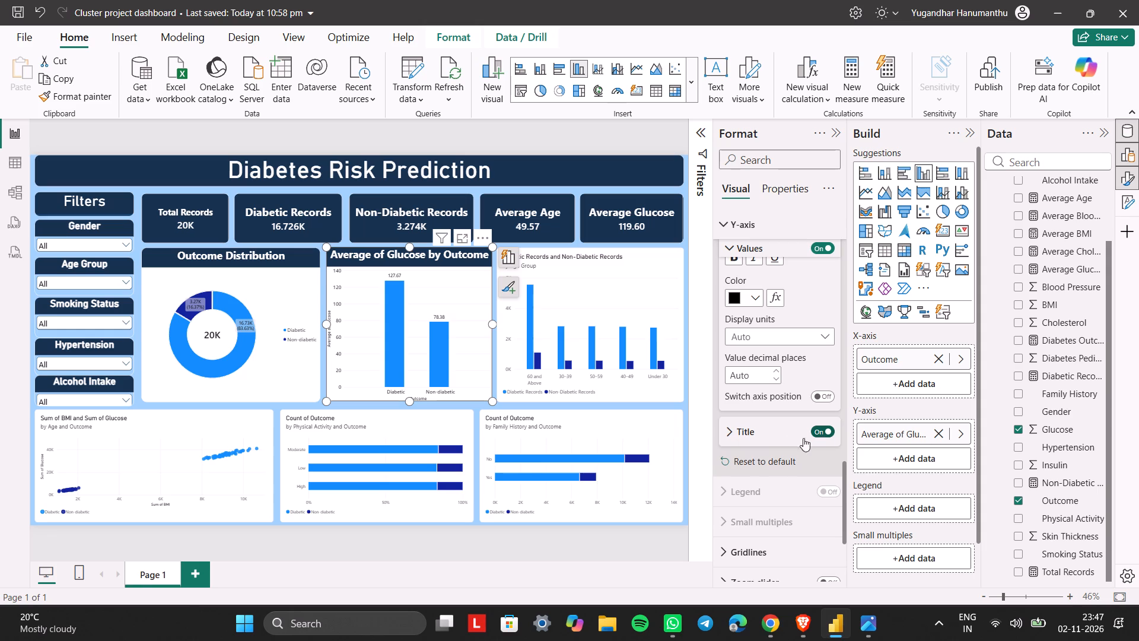
click(745, 427)
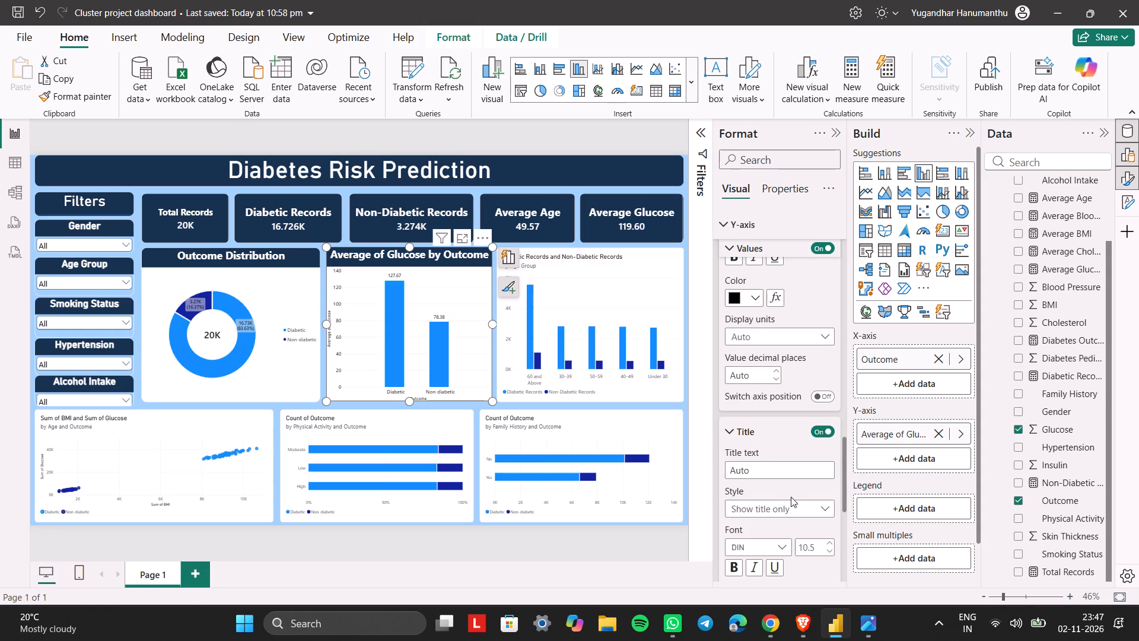
scroll(791, 497, down, 1)
click(828, 497)
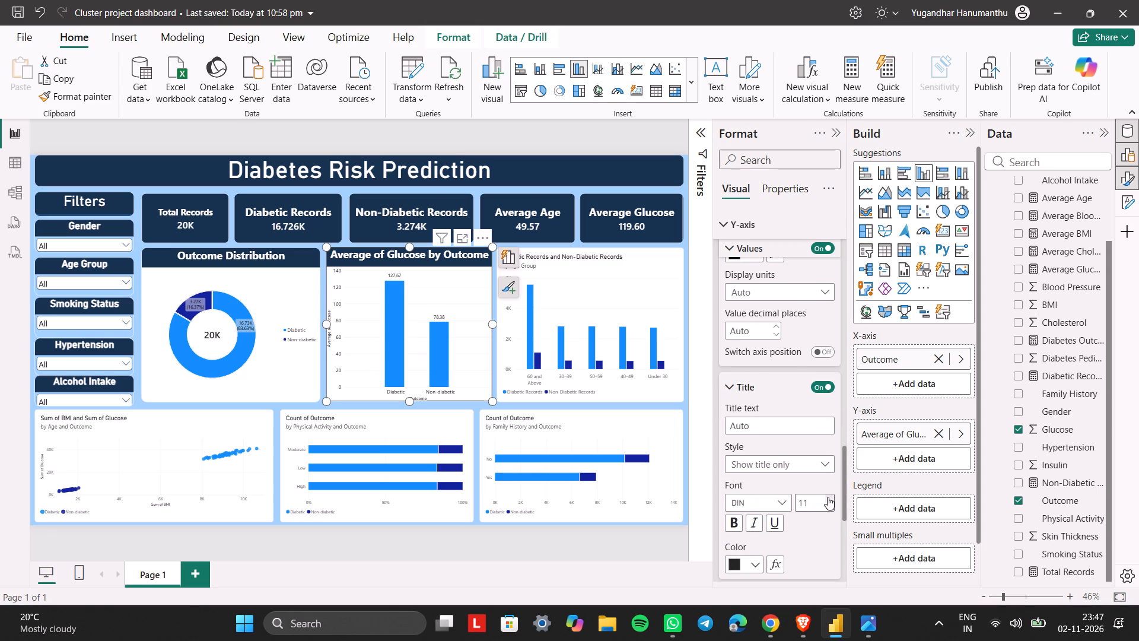
click(828, 497)
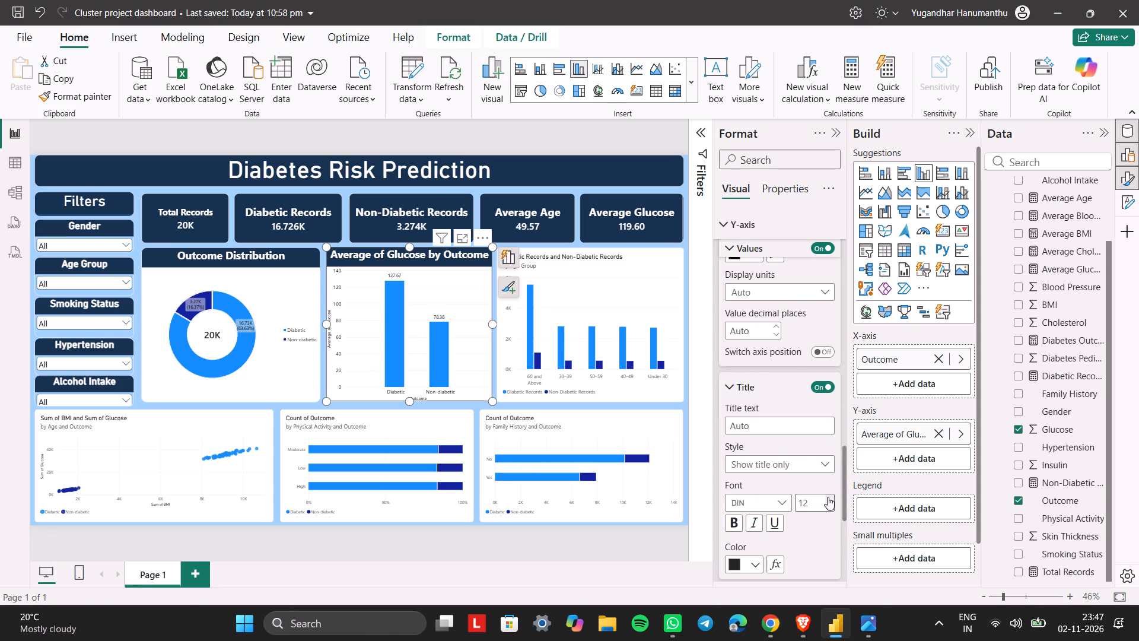
triple_click(828, 497)
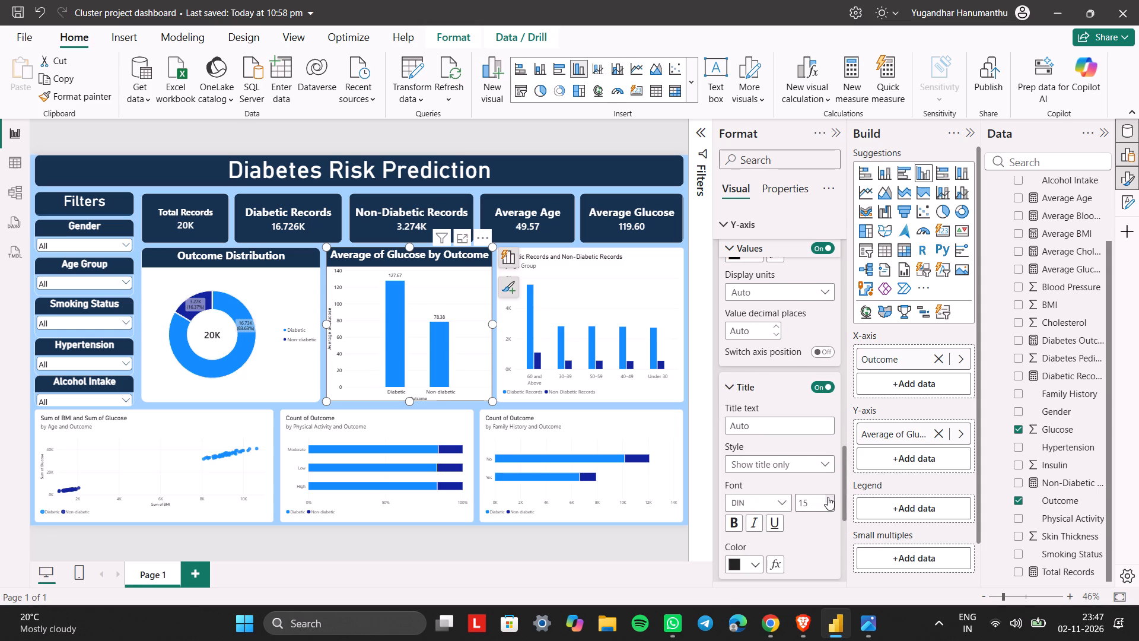
triple_click(828, 497)
click(828, 497)
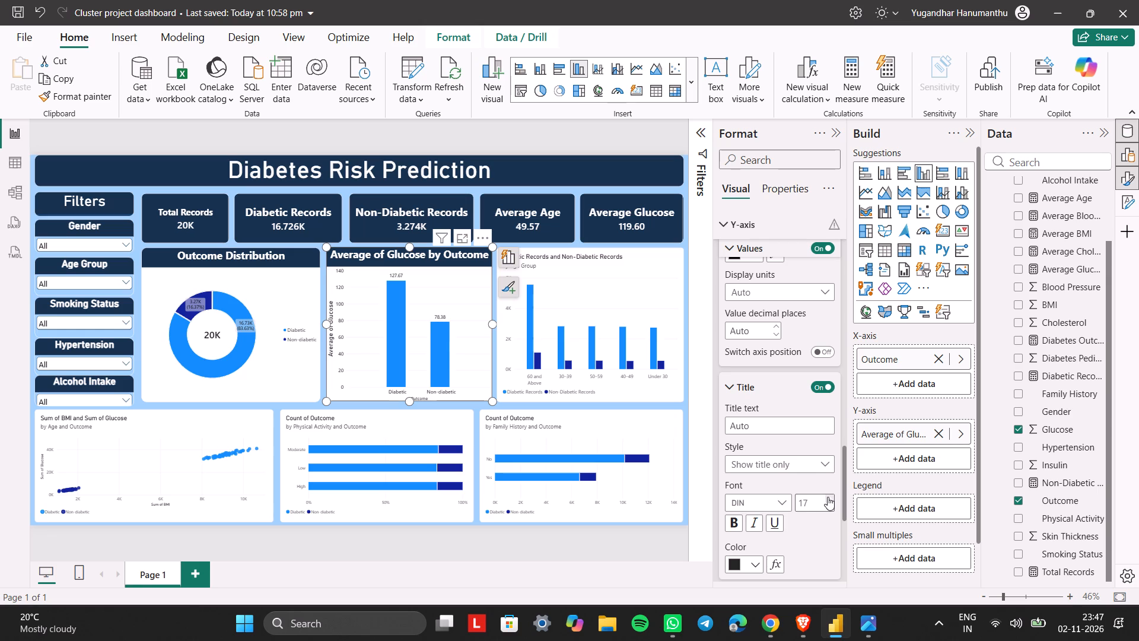
scroll(772, 471, up, 1)
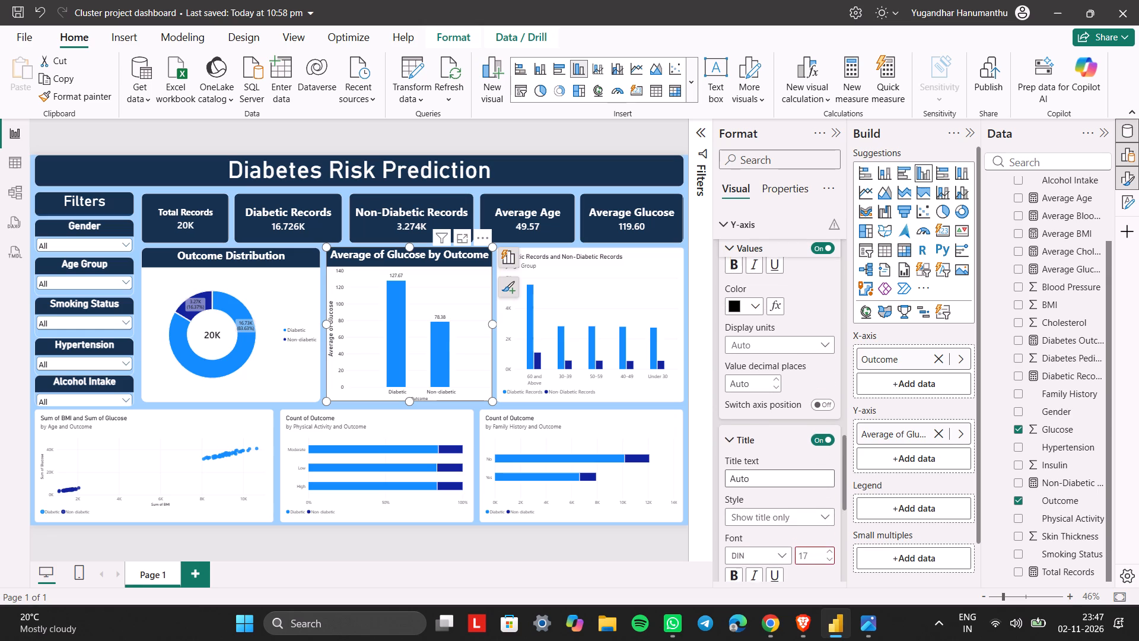
scroll(772, 471, up, 1)
click(829, 563)
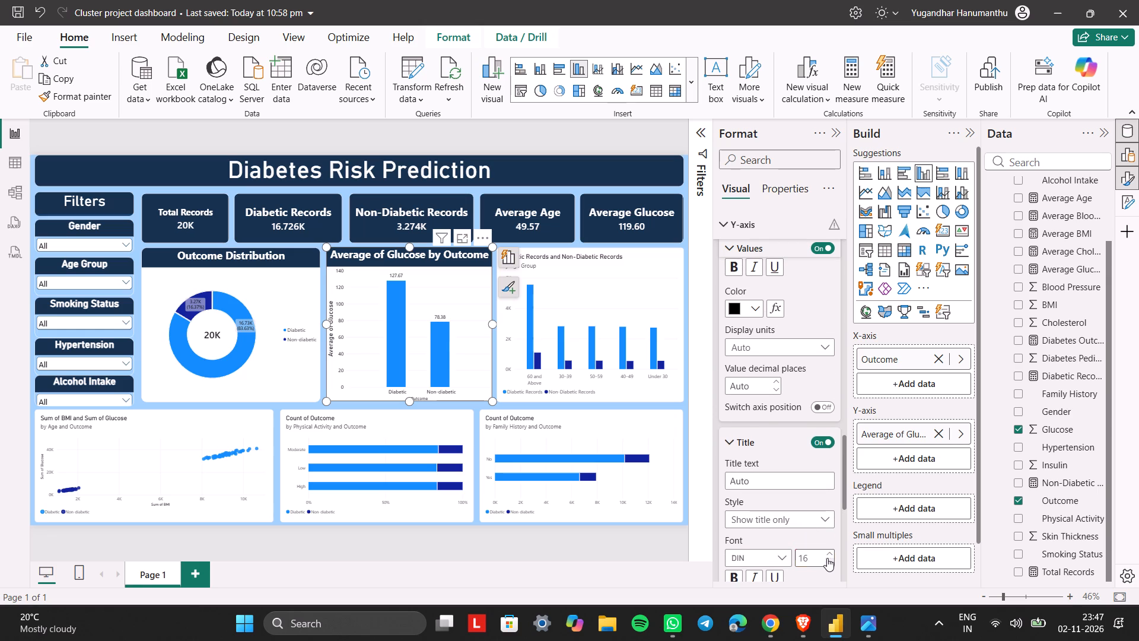
Set the Average of Glucose by Outcome chart's X-axis title to font size 16.
scroll(787, 454, up, 3)
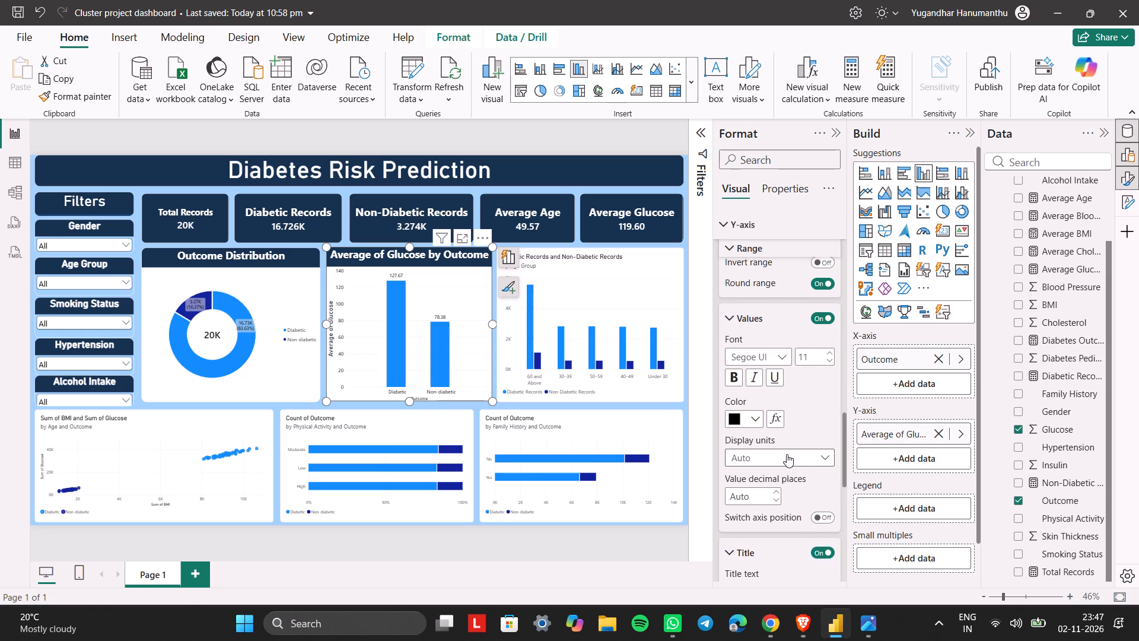
scroll(787, 454, up, 3)
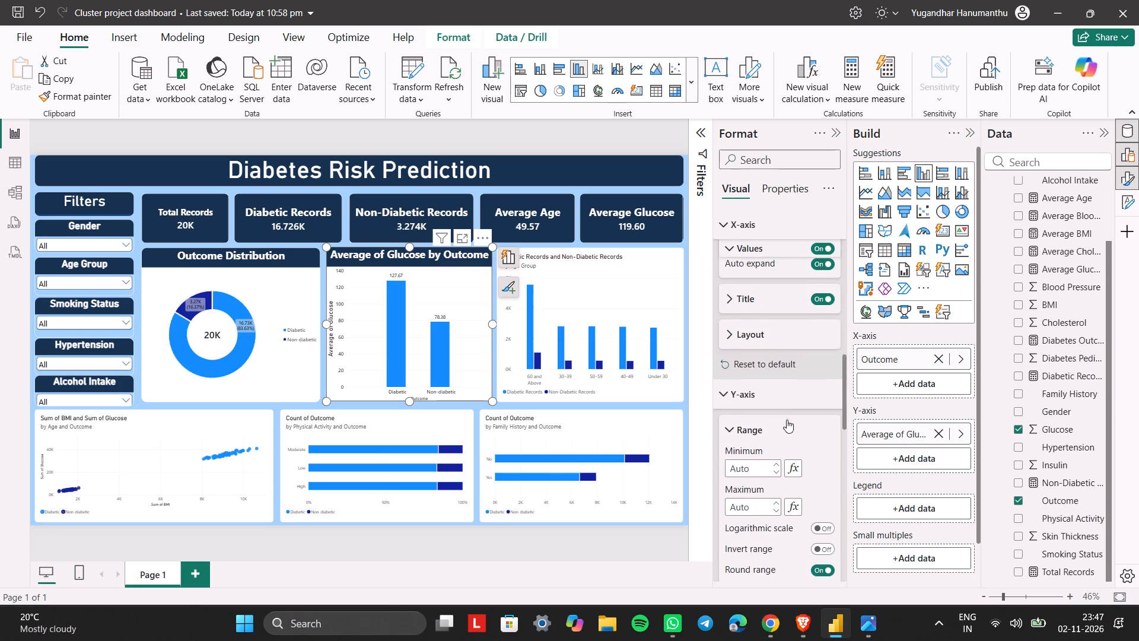
scroll(787, 374, up, 1)
drag(742, 348, 740, 360)
click(740, 360)
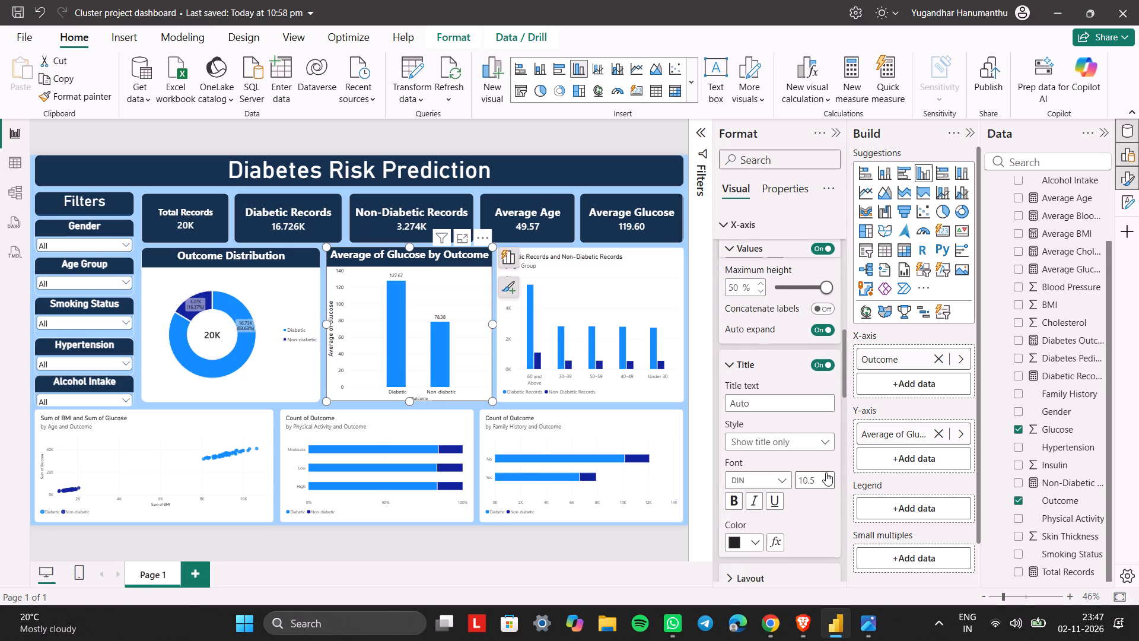
triple_click(826, 472)
triple_click(826, 472)
click(826, 472)
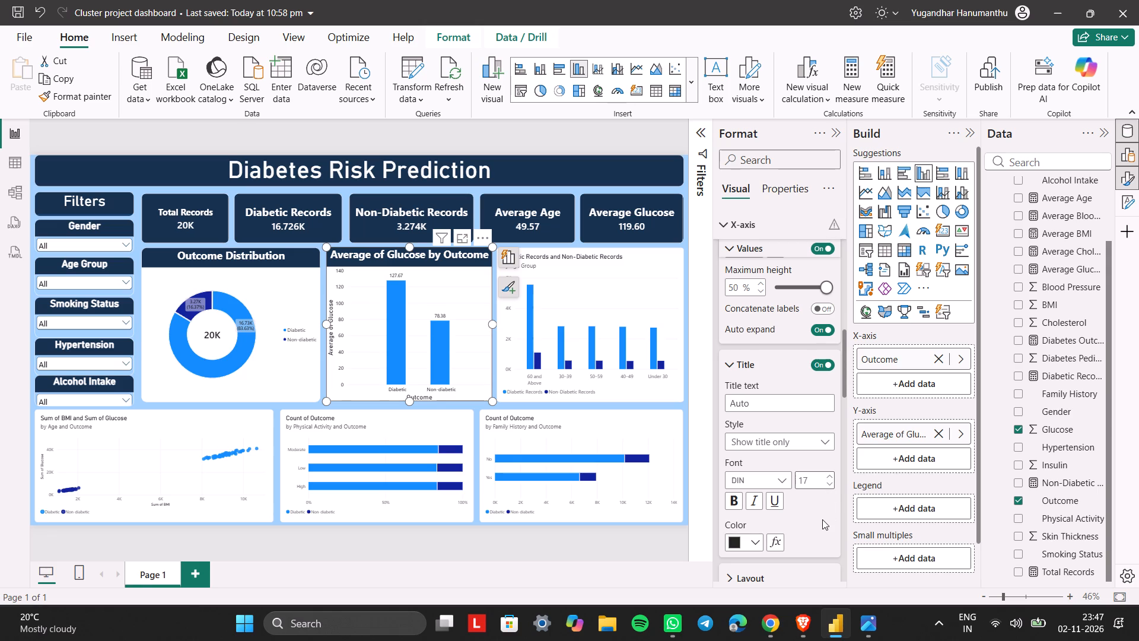
click(822, 519)
click(831, 482)
Copy the Average of Glucose chart's formatting onto the Diabetic Records and Non-Diabetic Records by Age Group chart with Format painter.
scroll(812, 508, down, 2)
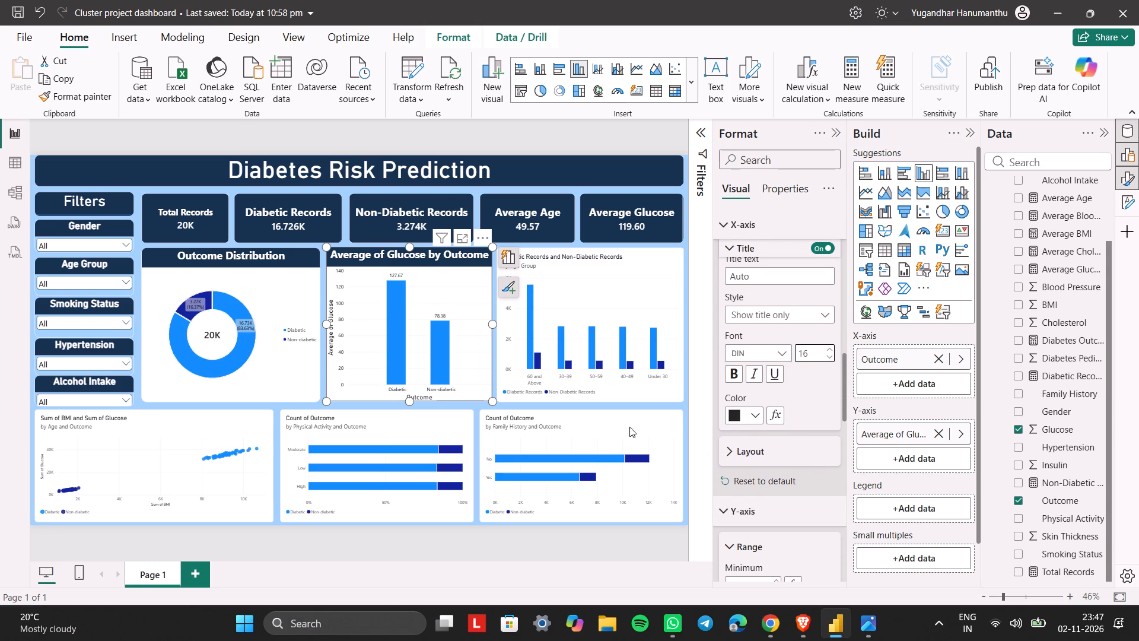
click(645, 398)
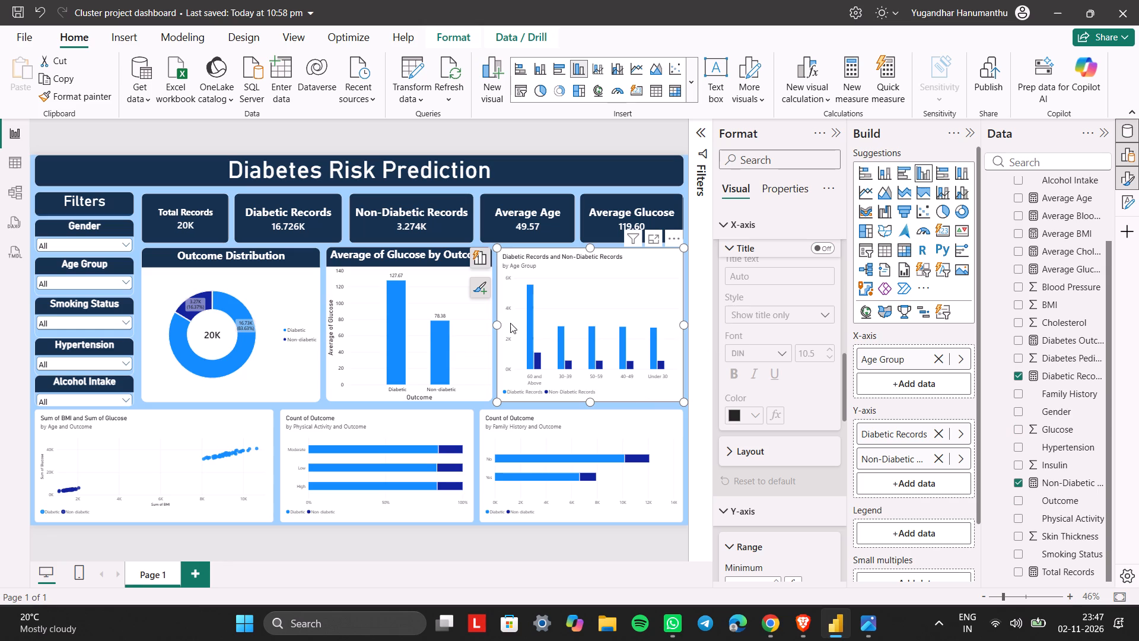
click(461, 349)
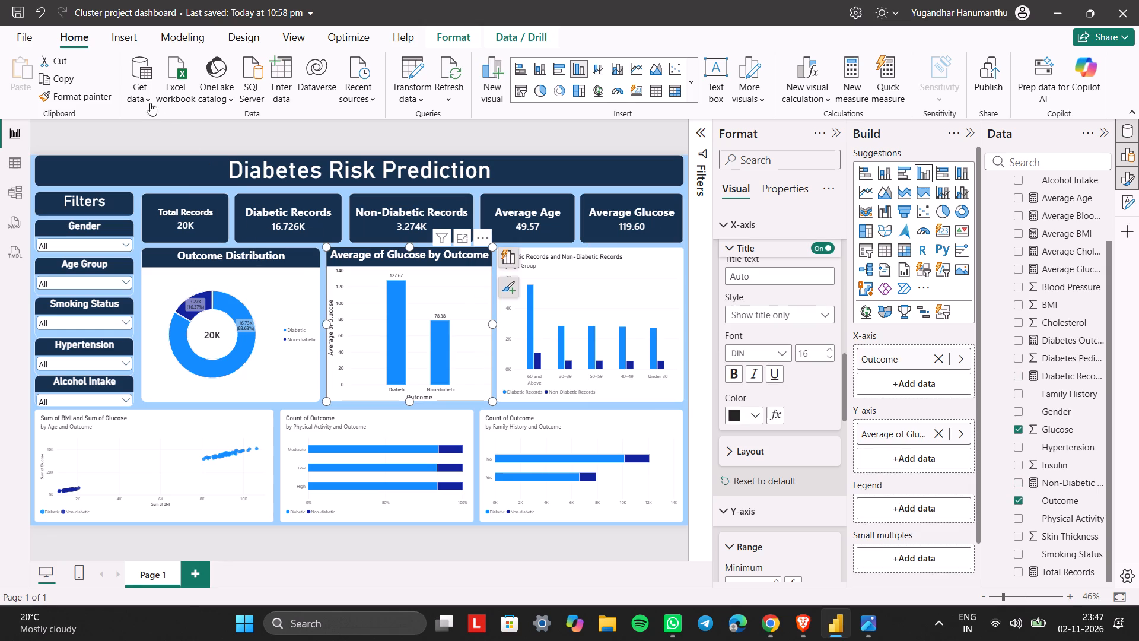
click(84, 104)
click(609, 290)
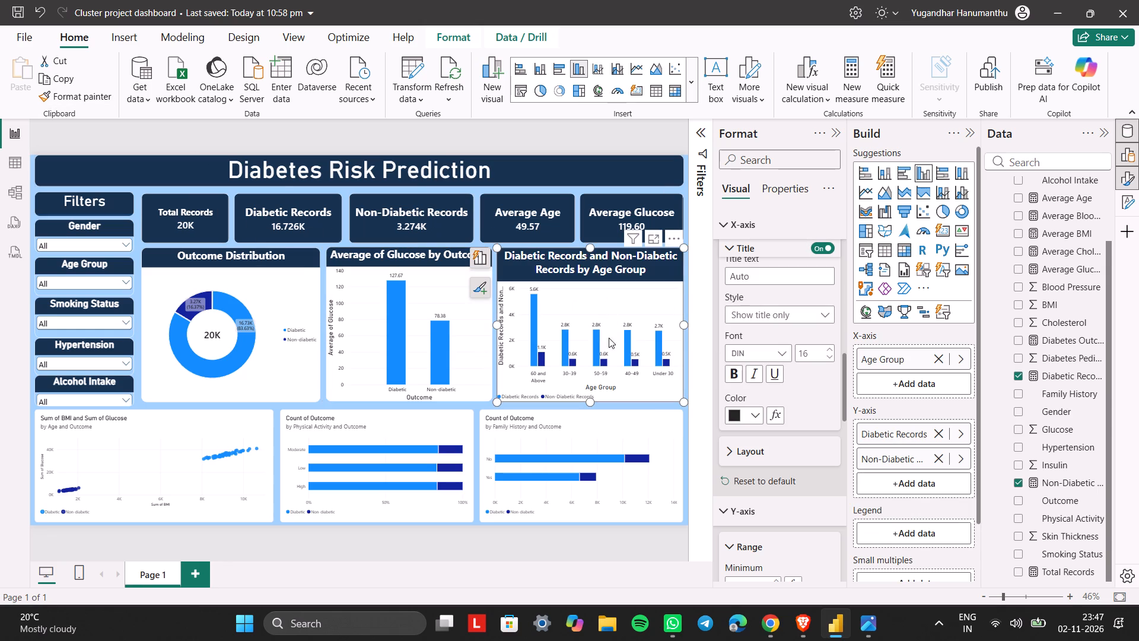
click(664, 388)
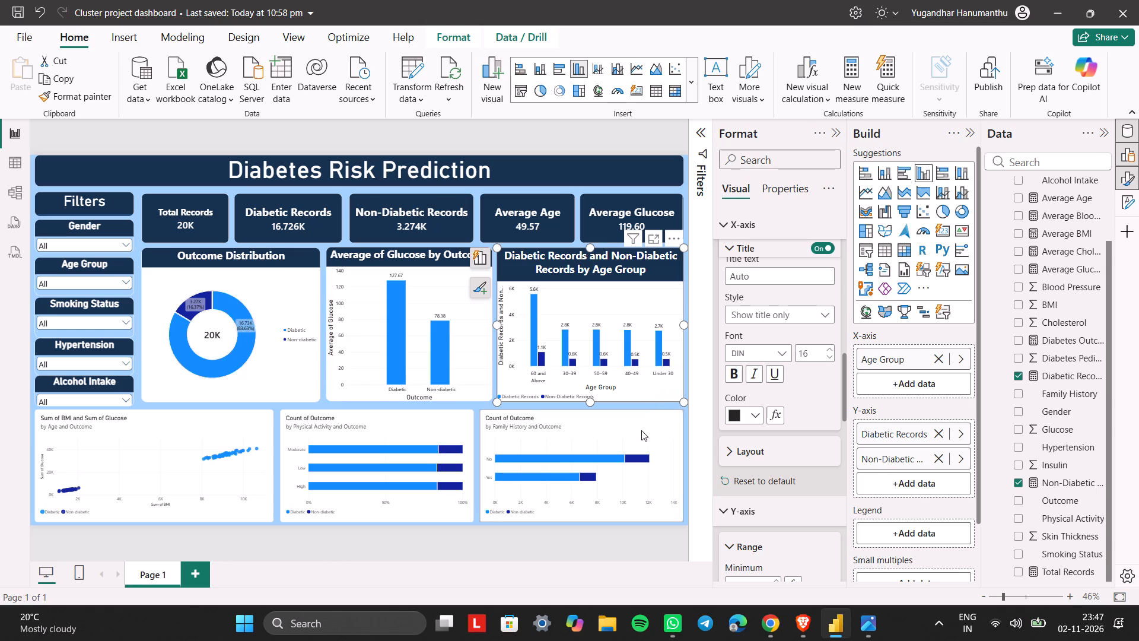
click(644, 540)
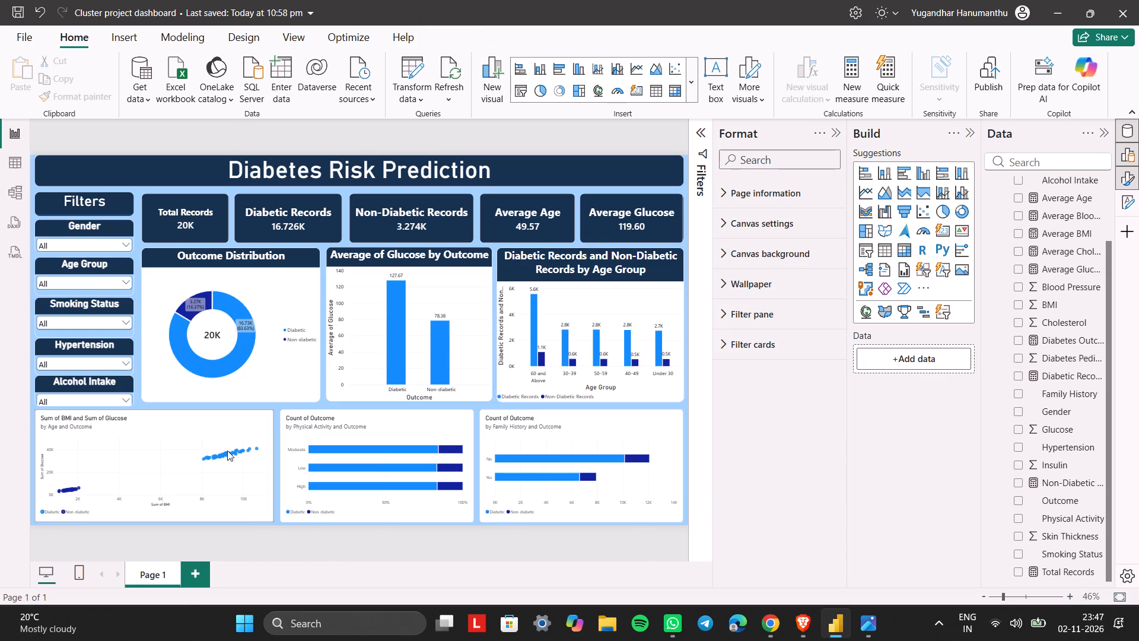
Copy the Age Group column chart's formatting onto the Count of Outcome by Family History bar chart with Format painter.
click(169, 378)
click(505, 384)
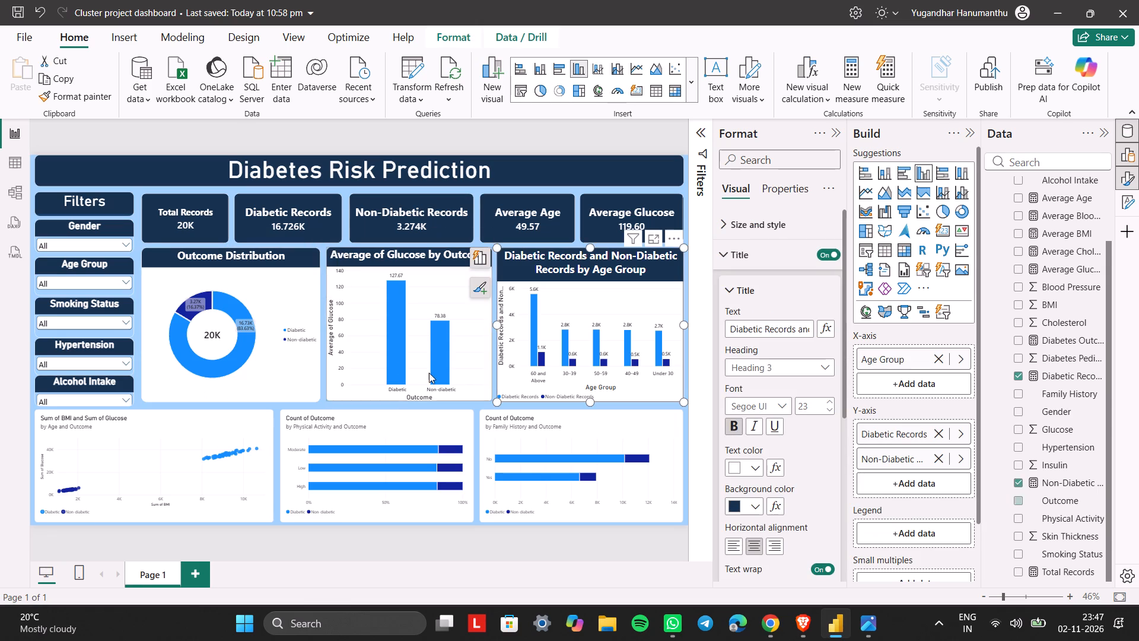
click(91, 100)
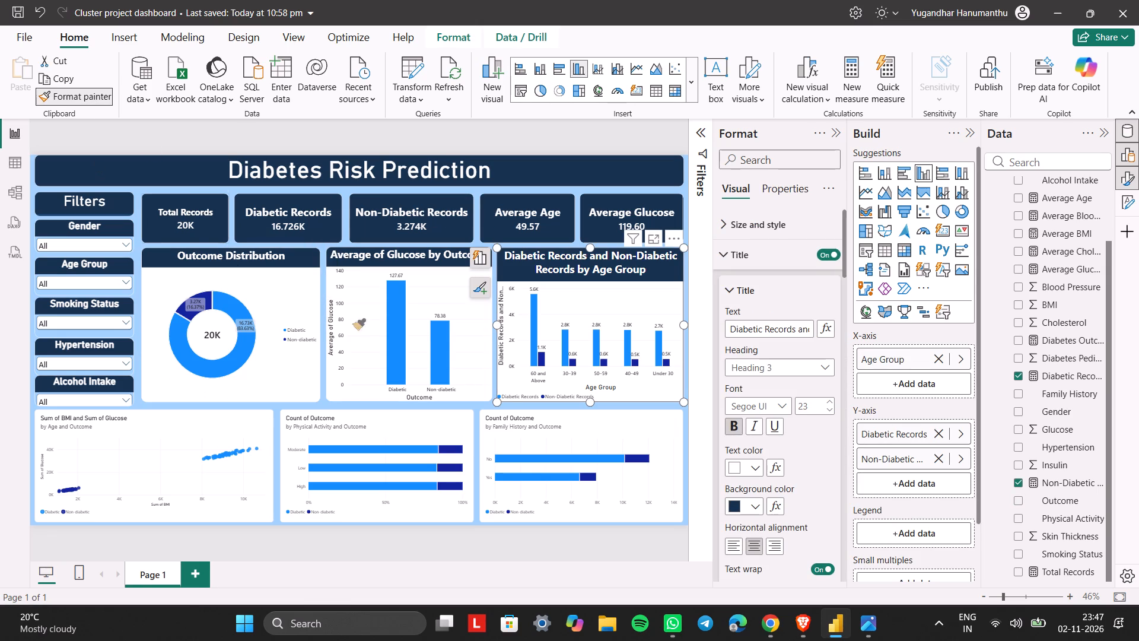
click(584, 421)
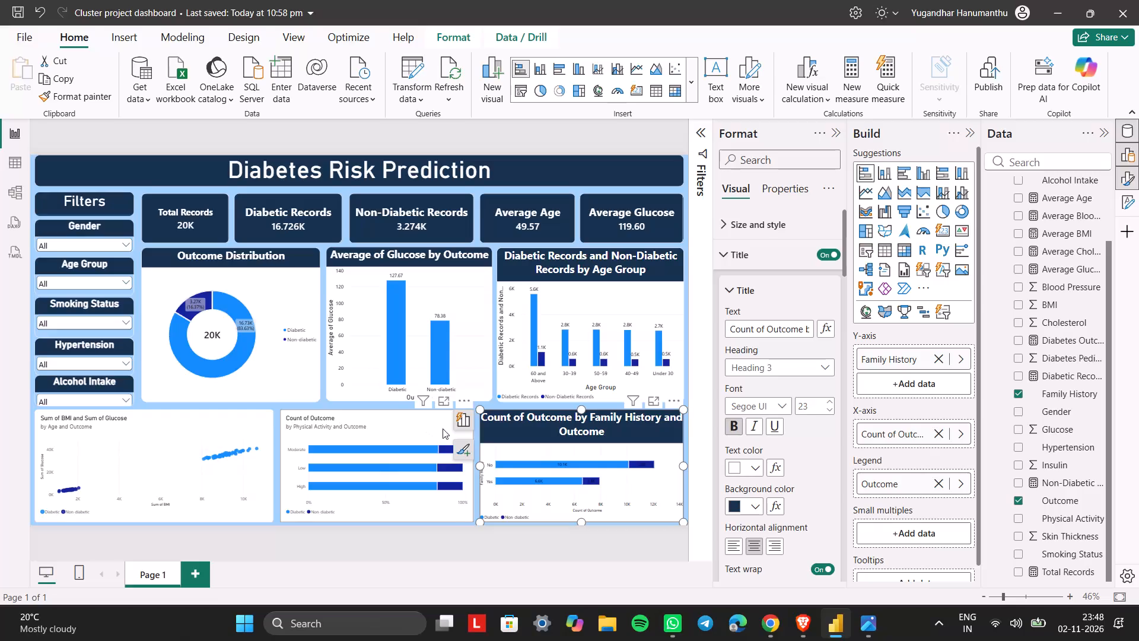
Select the Diabetic series' data labels in the Count of Outcome by Family History chart.
click(638, 464)
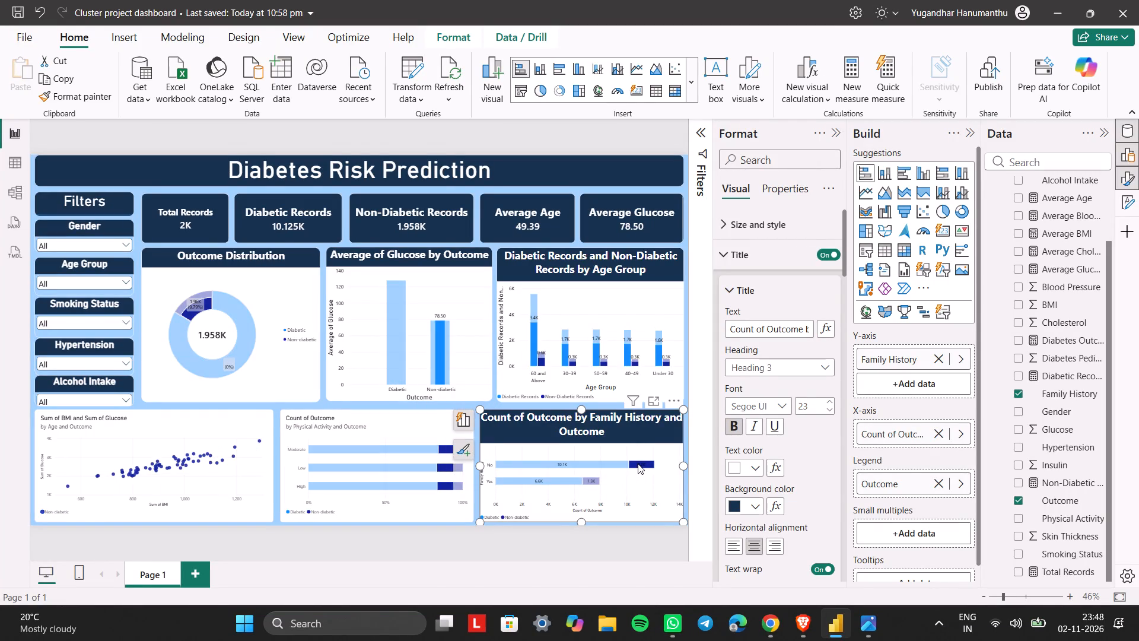
click(638, 464)
double_click(563, 465)
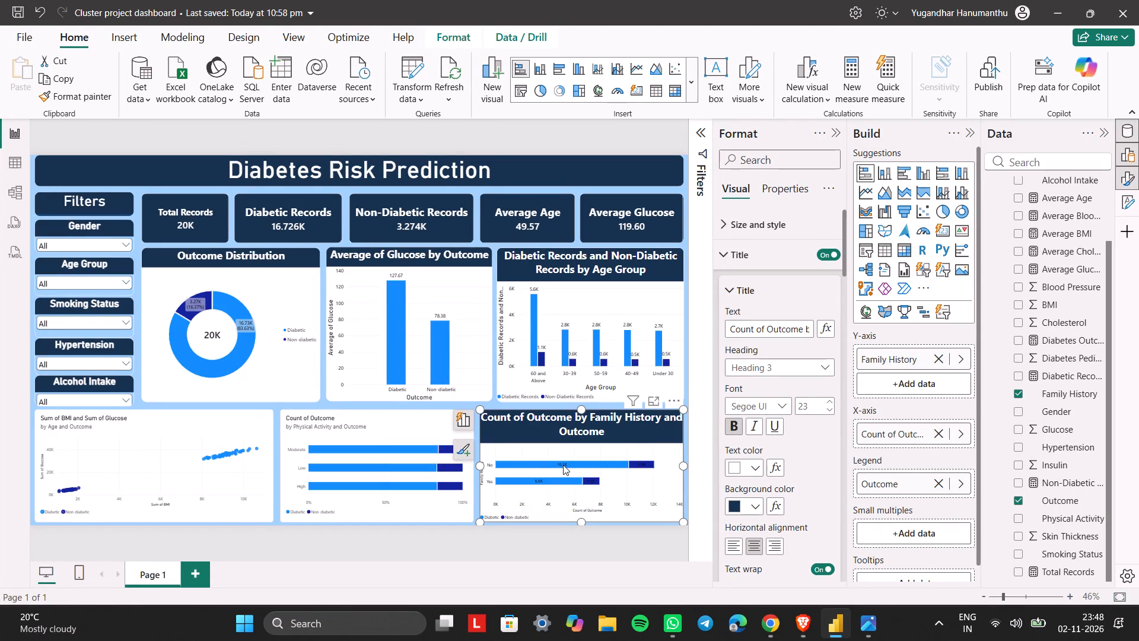
click(563, 465)
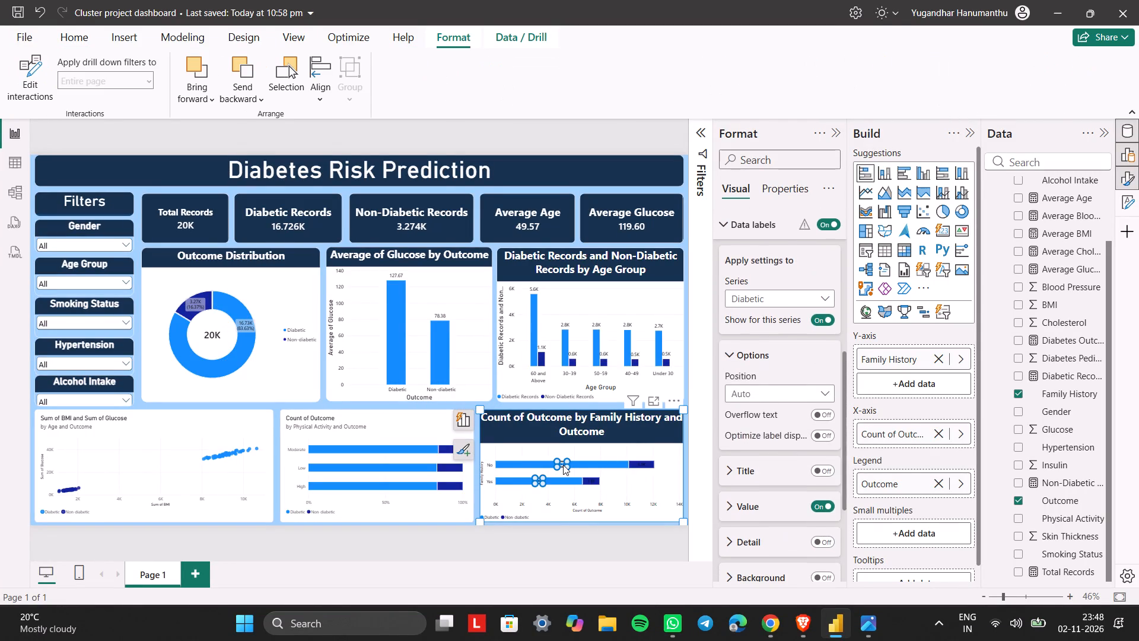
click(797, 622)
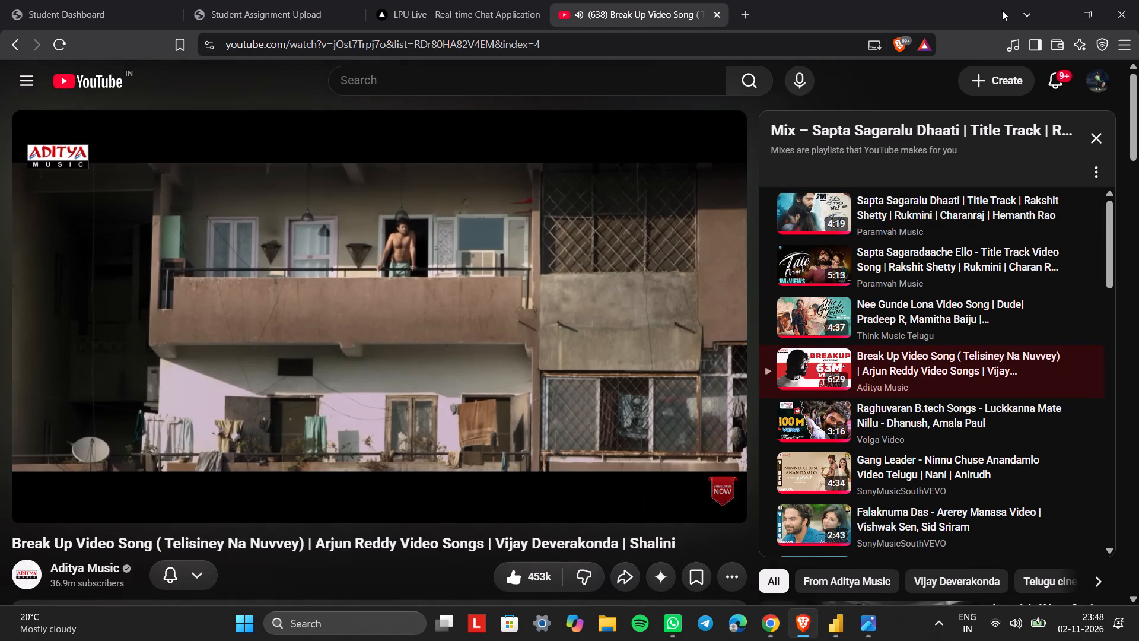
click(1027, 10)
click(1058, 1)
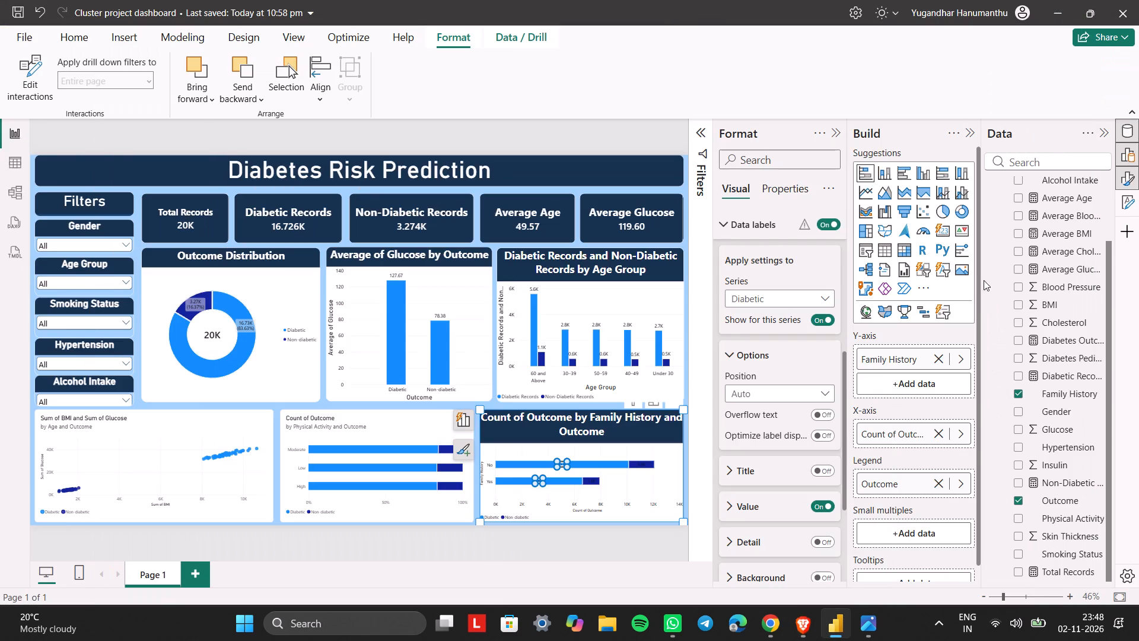
Set the Diabetic series' data label values in the Count of Outcome by Family History chart to white.
scroll(798, 414, down, 1)
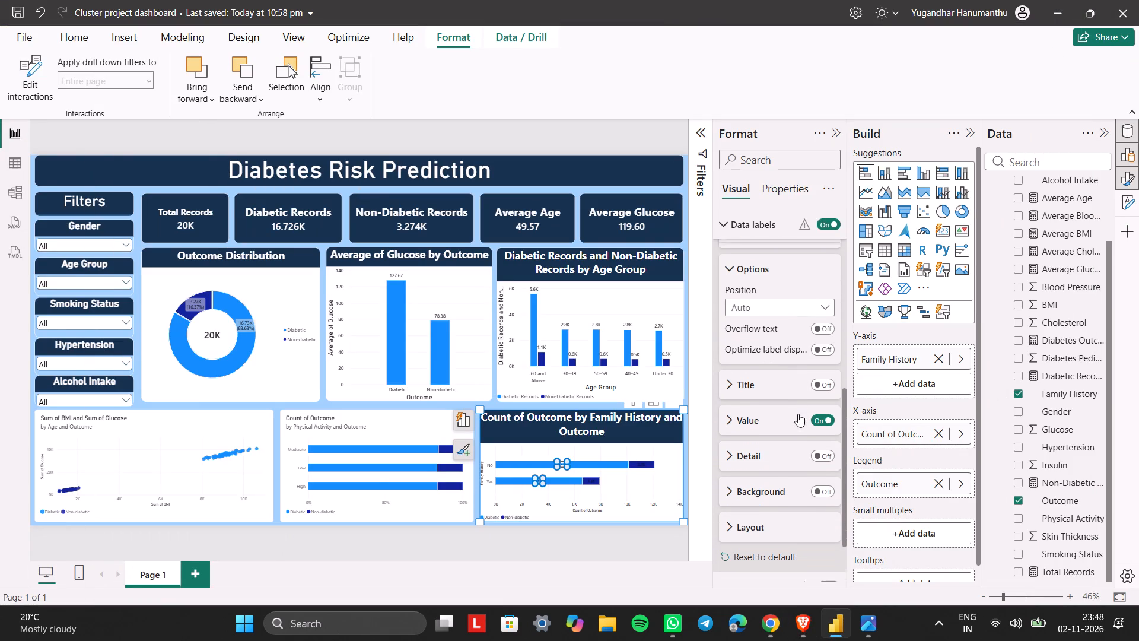
scroll(798, 414, down, 2)
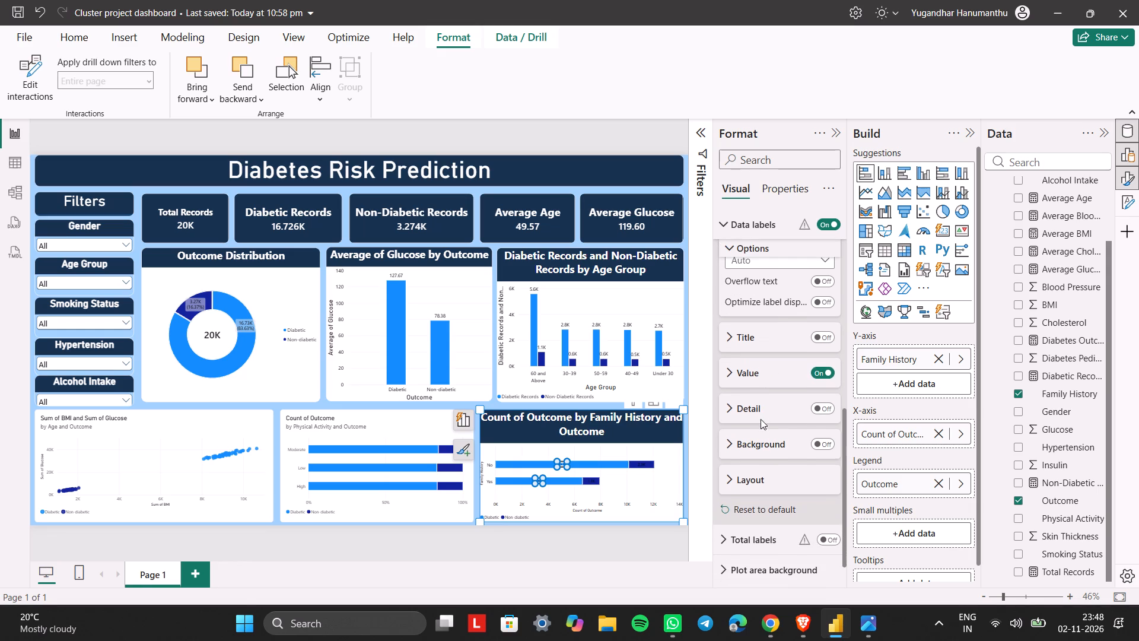
scroll(753, 477, down, 1)
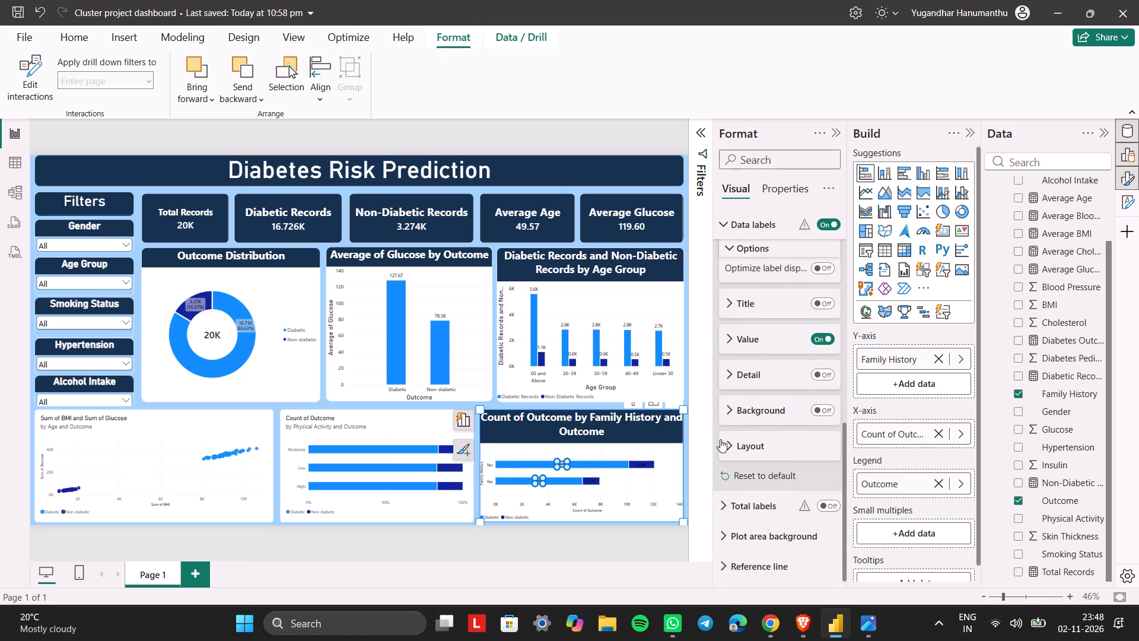
scroll(765, 366, up, 4)
scroll(765, 366, down, 1)
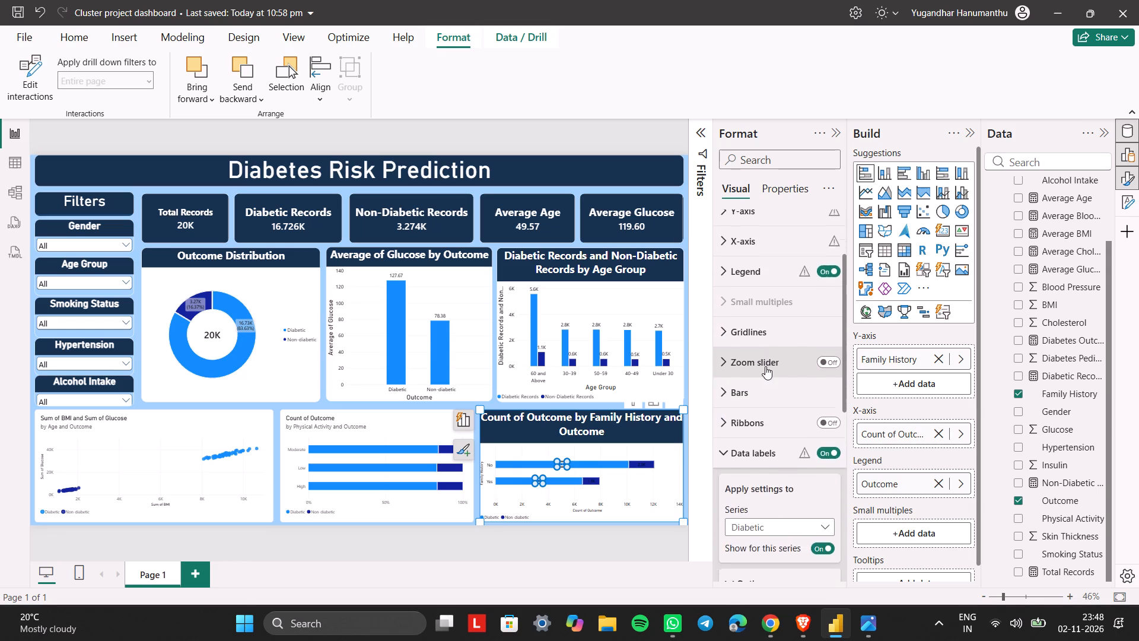
scroll(765, 366, down, 1)
scroll(774, 442, down, 2)
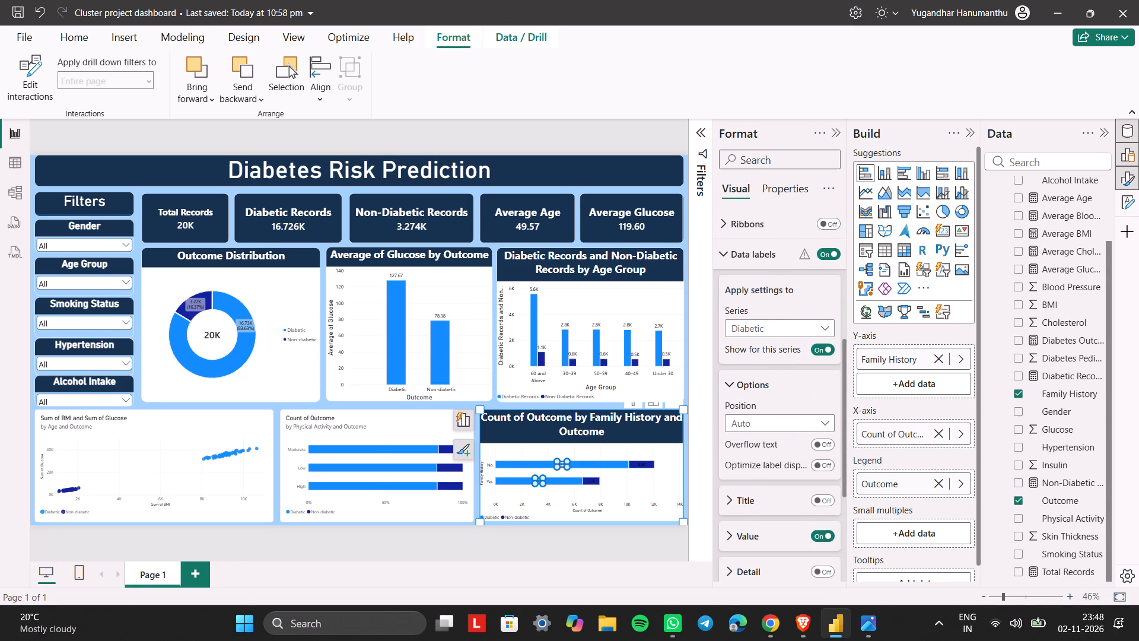
scroll(755, 515, down, 1)
click(741, 512)
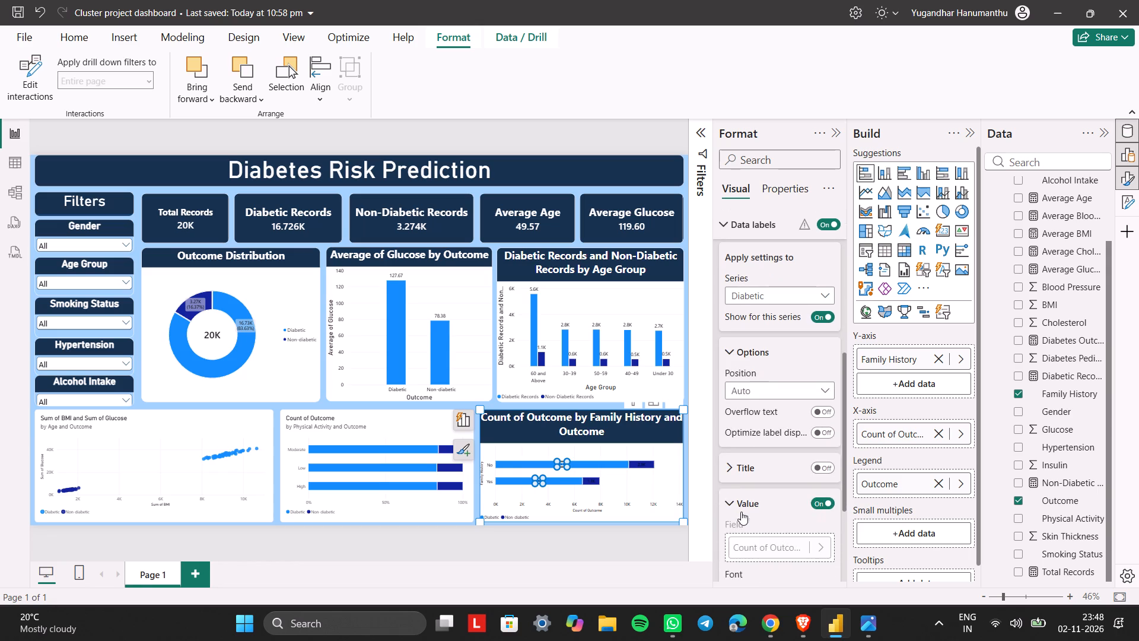
scroll(741, 512, down, 2)
scroll(796, 483, down, 1)
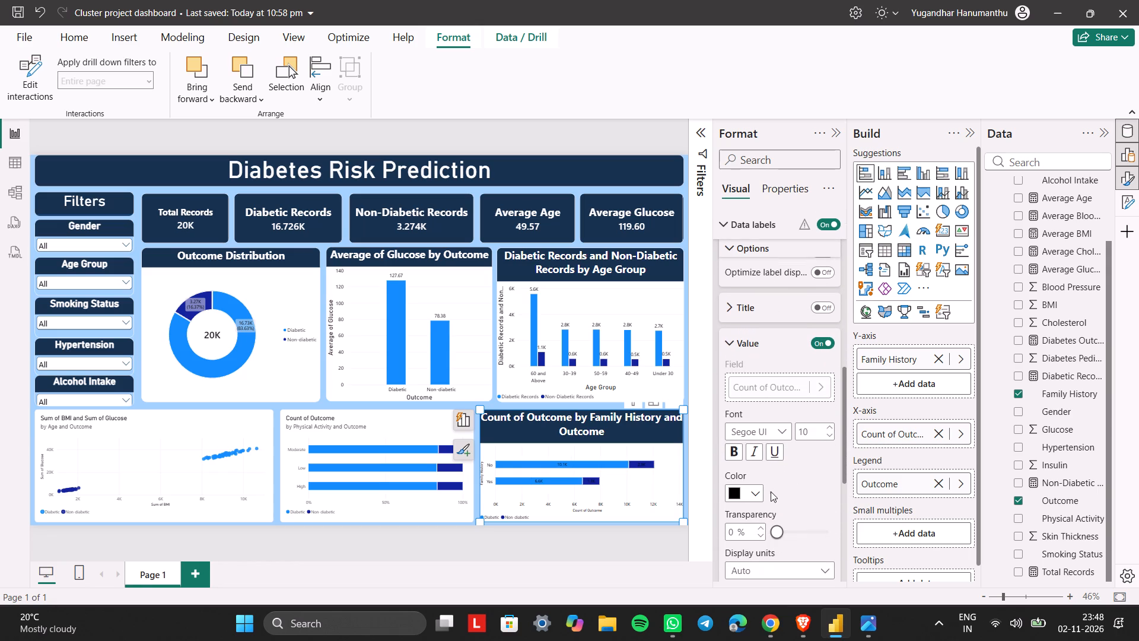
click(758, 493)
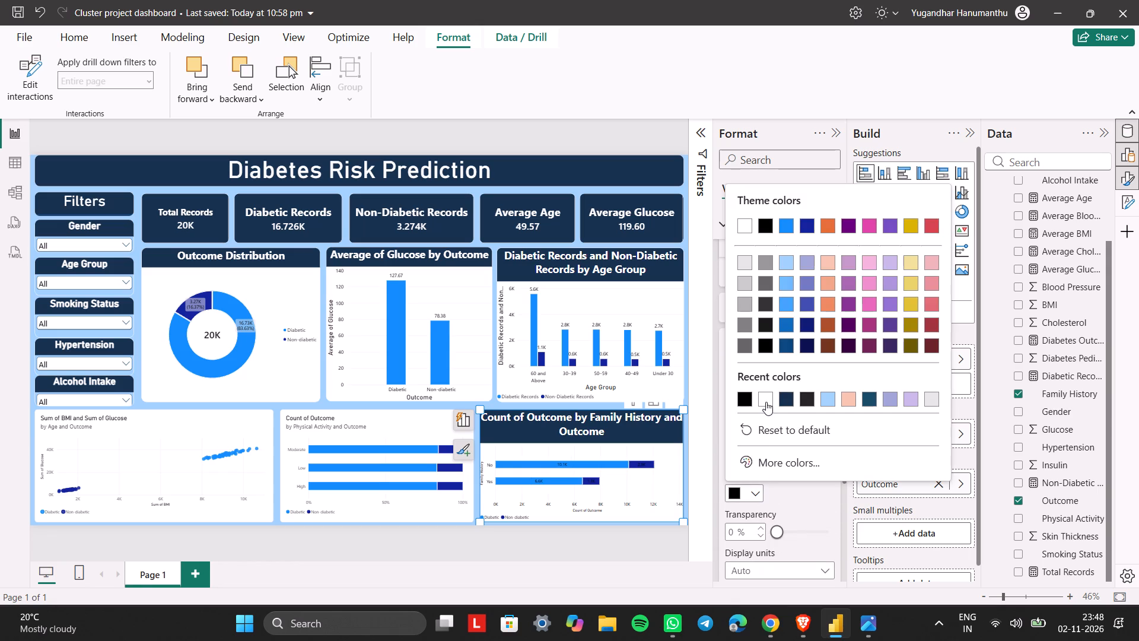
click(766, 402)
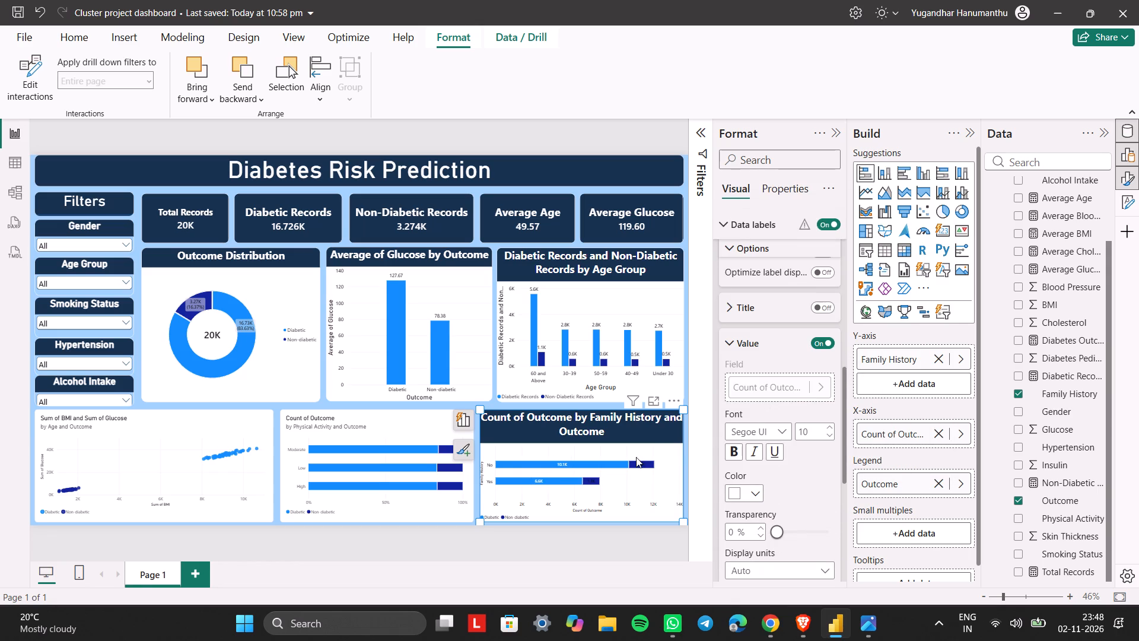
Set the Non-diabetic series' data label values in the Count of Outcome by Family History chart to white.
click(639, 464)
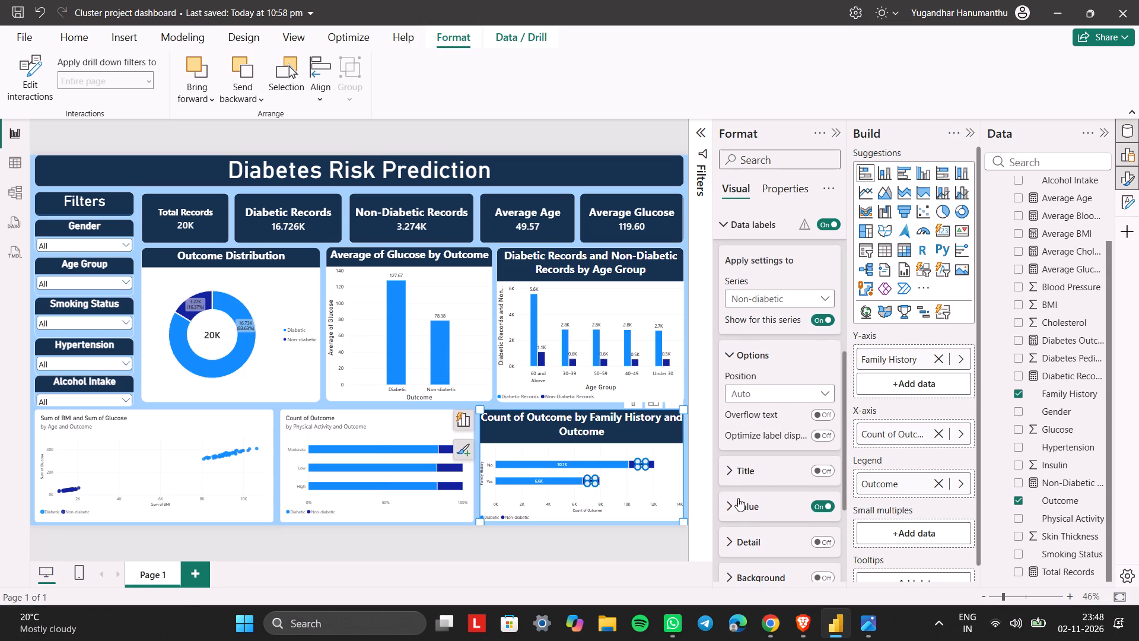
click(734, 511)
scroll(734, 511, down, 1)
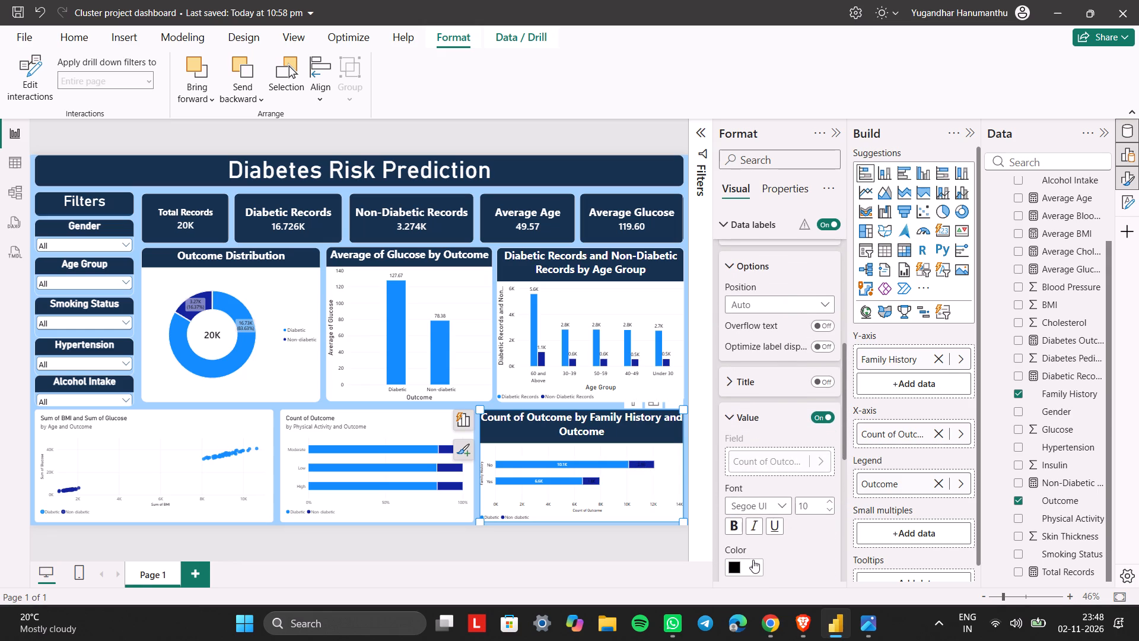
click(753, 560)
click(749, 477)
click(632, 479)
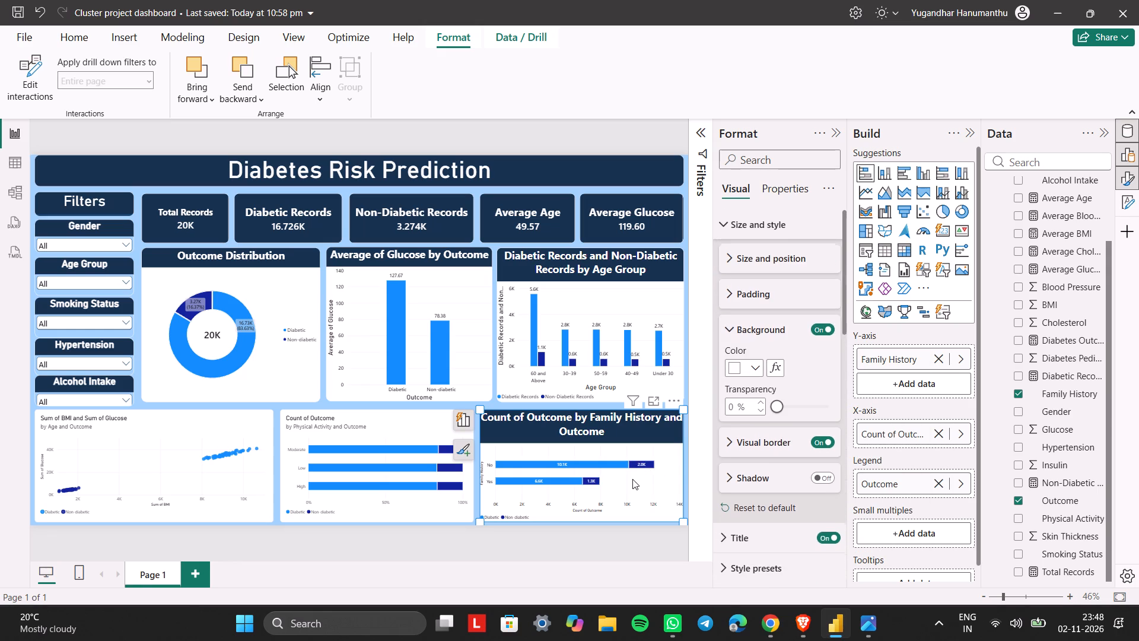
Set the Count of Outcome by Family History and Outcome chart's title to font size 20 and remove its bold formatting.
click(689, 452)
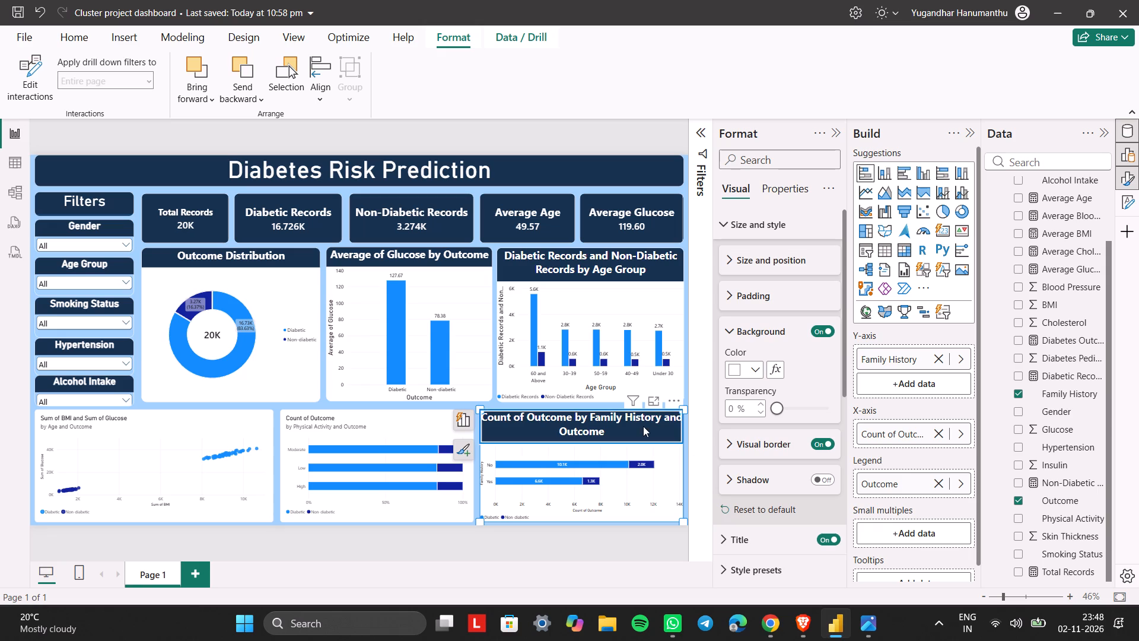
click(644, 421)
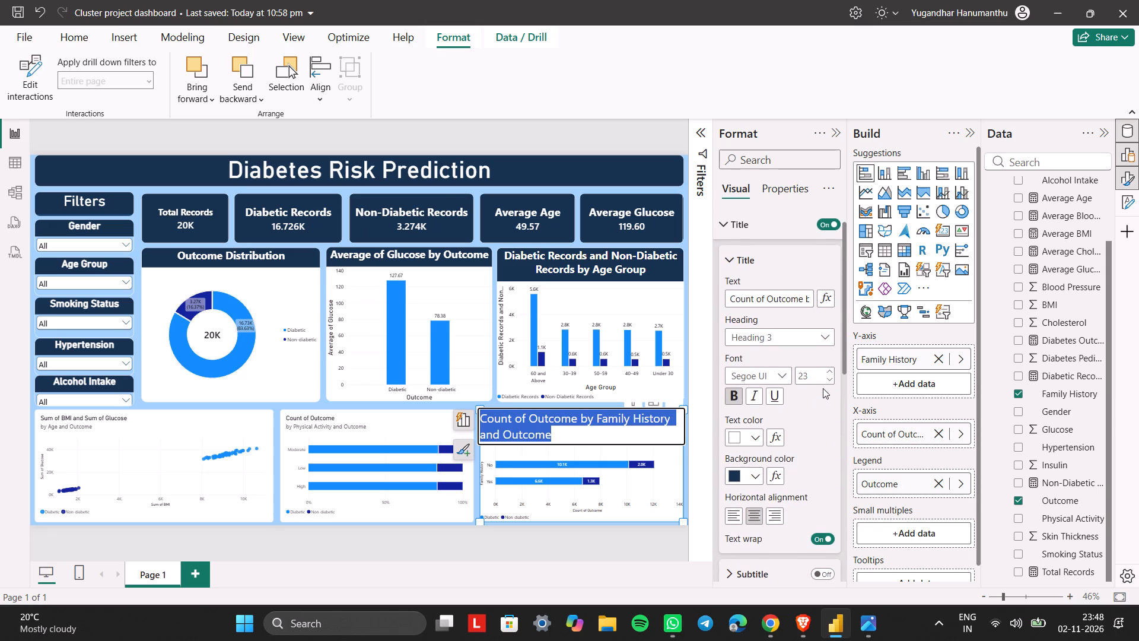
triple_click(829, 370)
triple_click(829, 370)
click(829, 370)
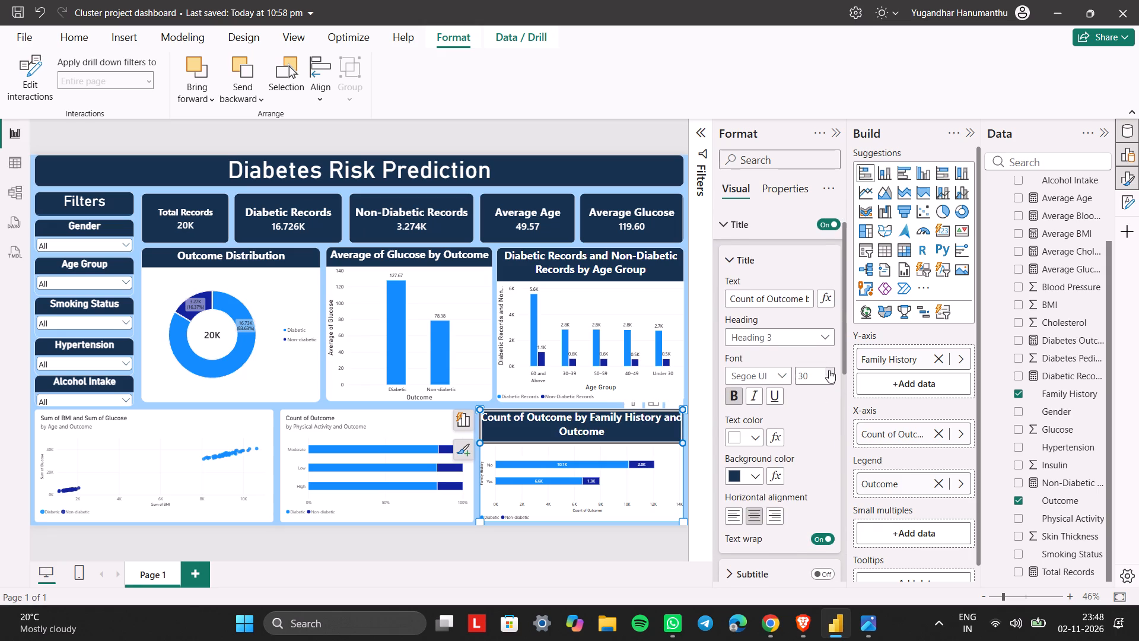
triple_click(829, 376)
triple_click(829, 376)
triple_click(829, 376)
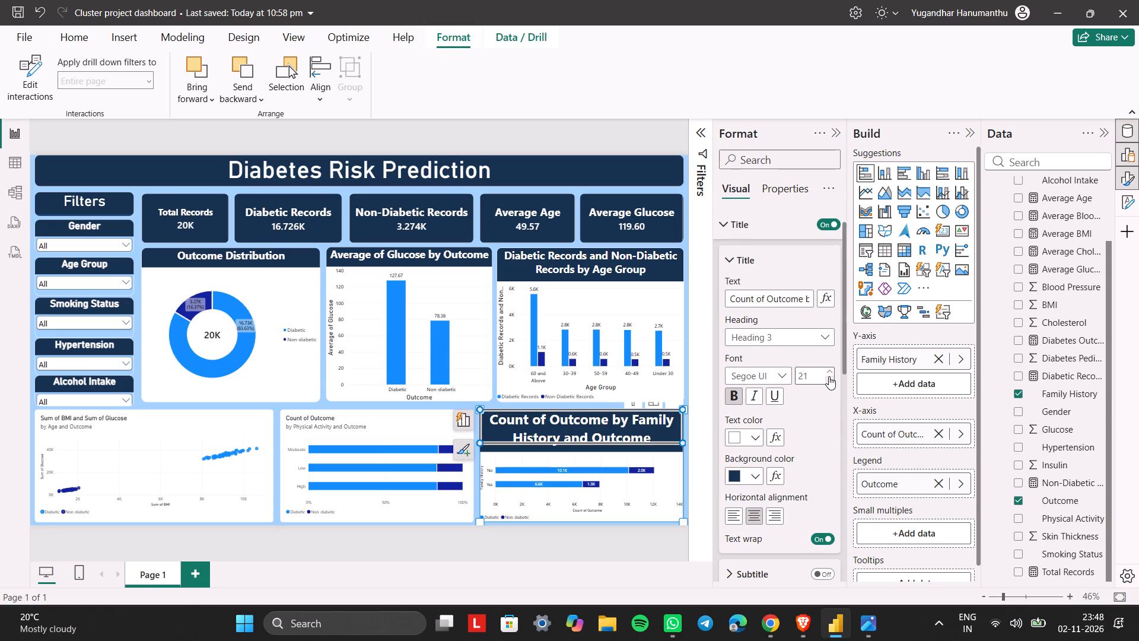
click(829, 376)
click(829, 376)
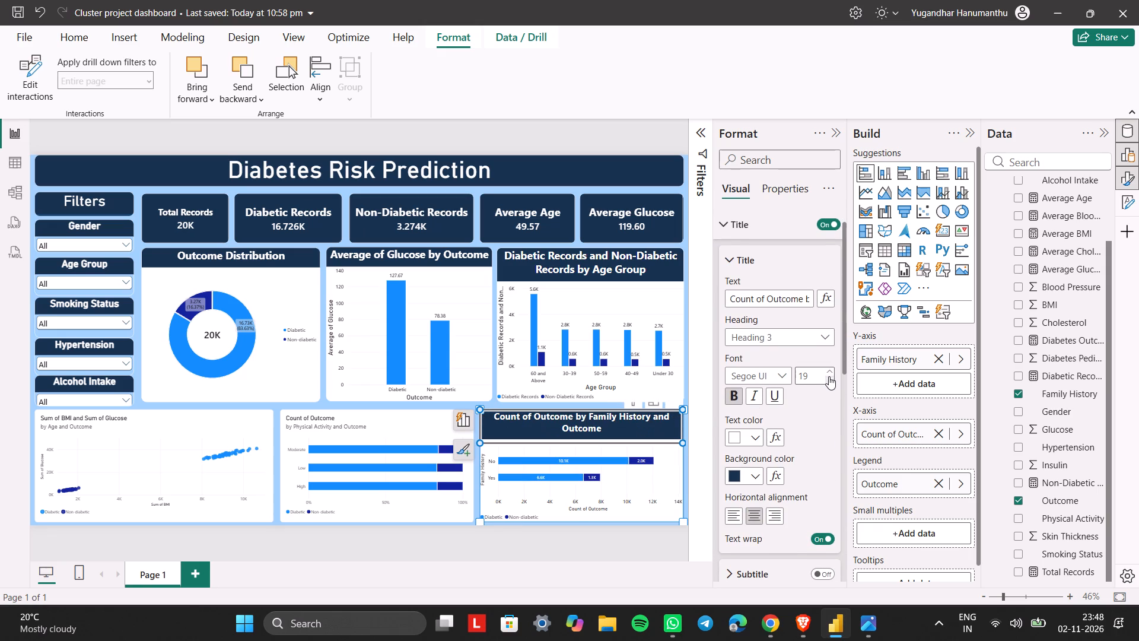
triple_click(829, 376)
click(829, 376)
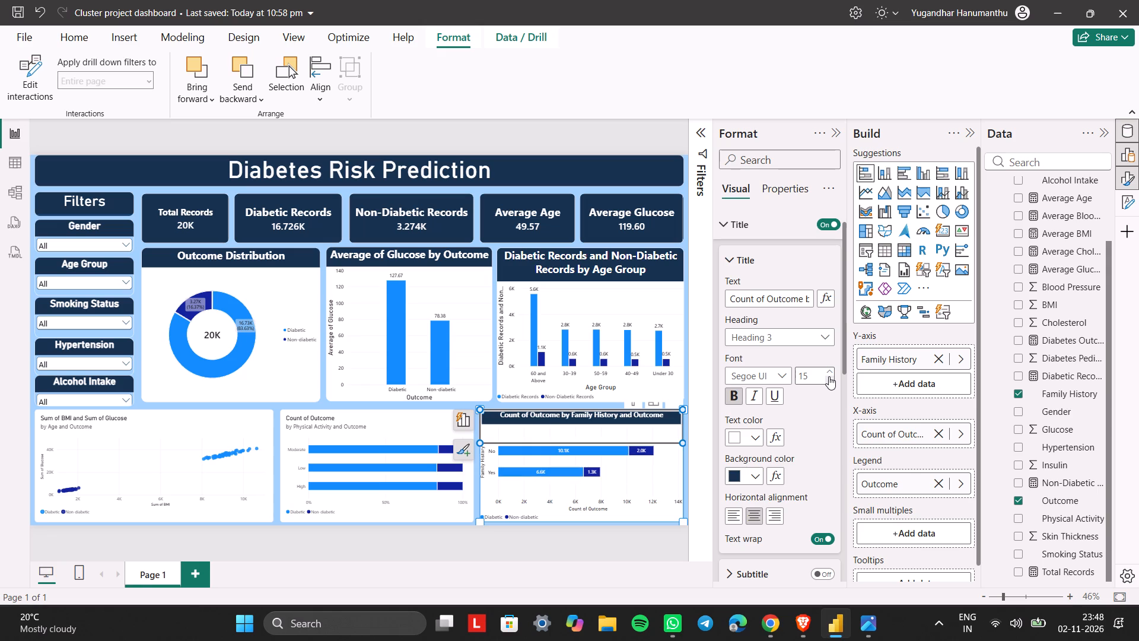
click(830, 373)
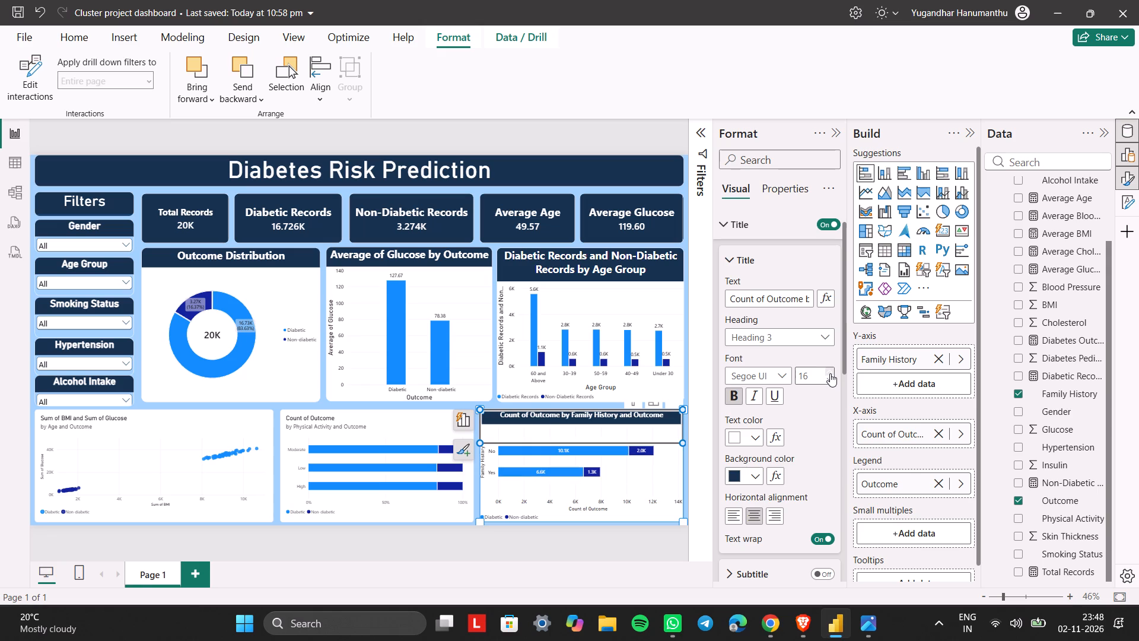
click(830, 373)
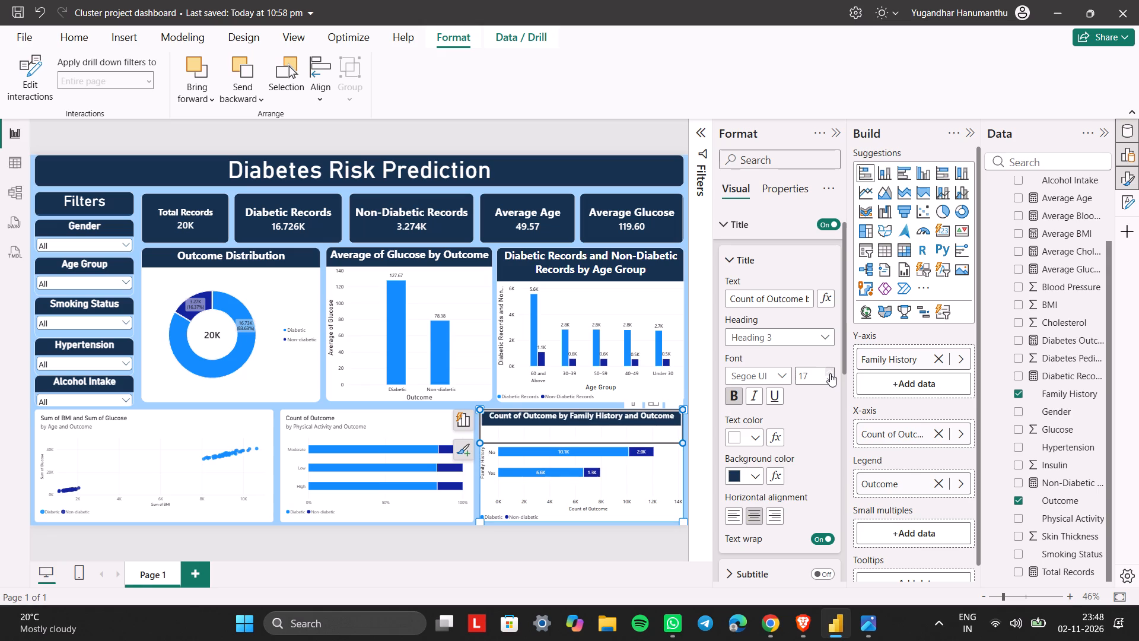
click(830, 373)
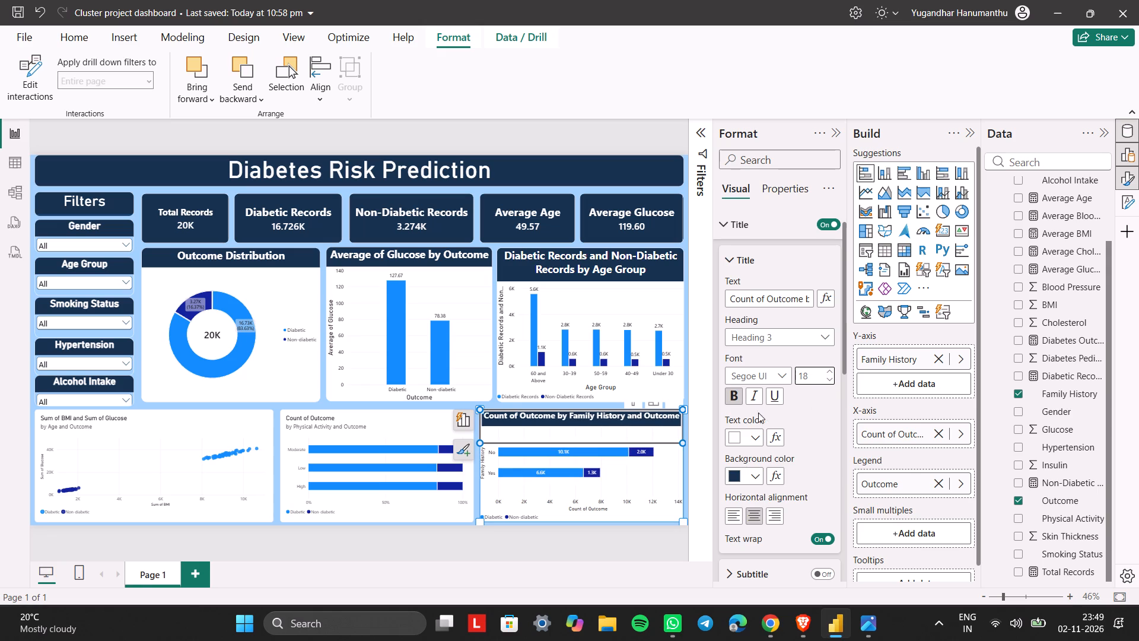
click(739, 398)
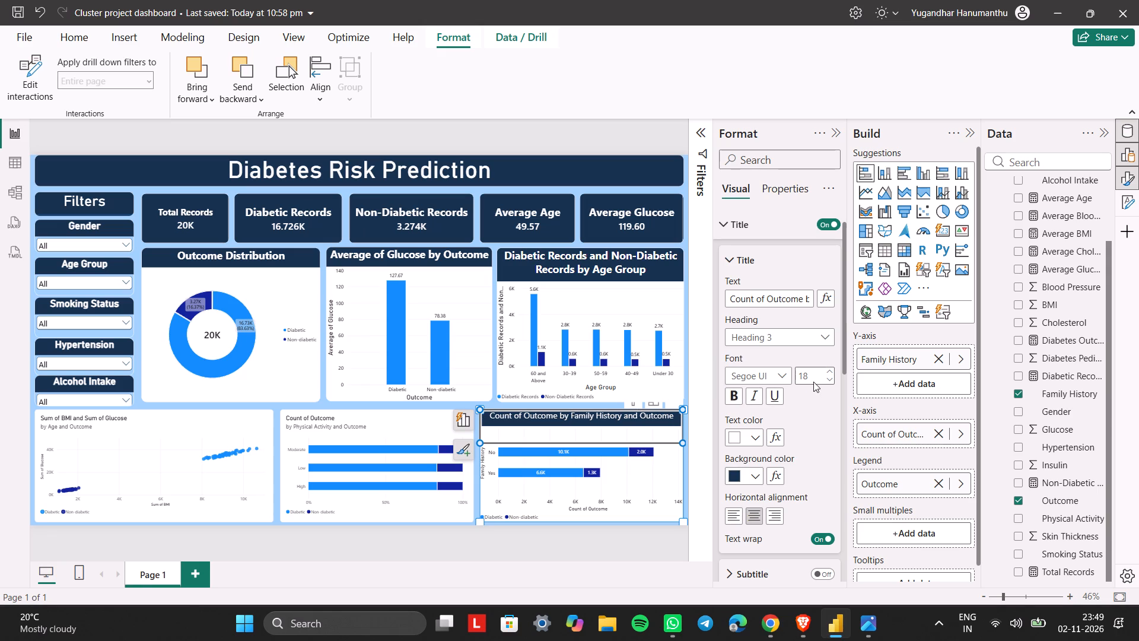
click(831, 374)
click(831, 374)
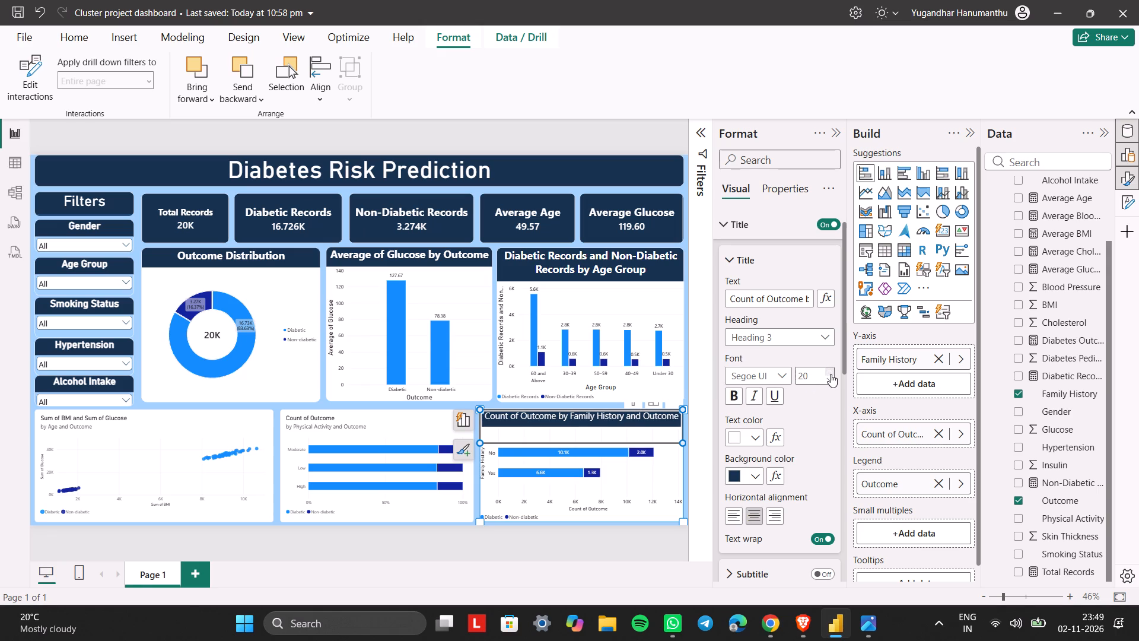
click(818, 406)
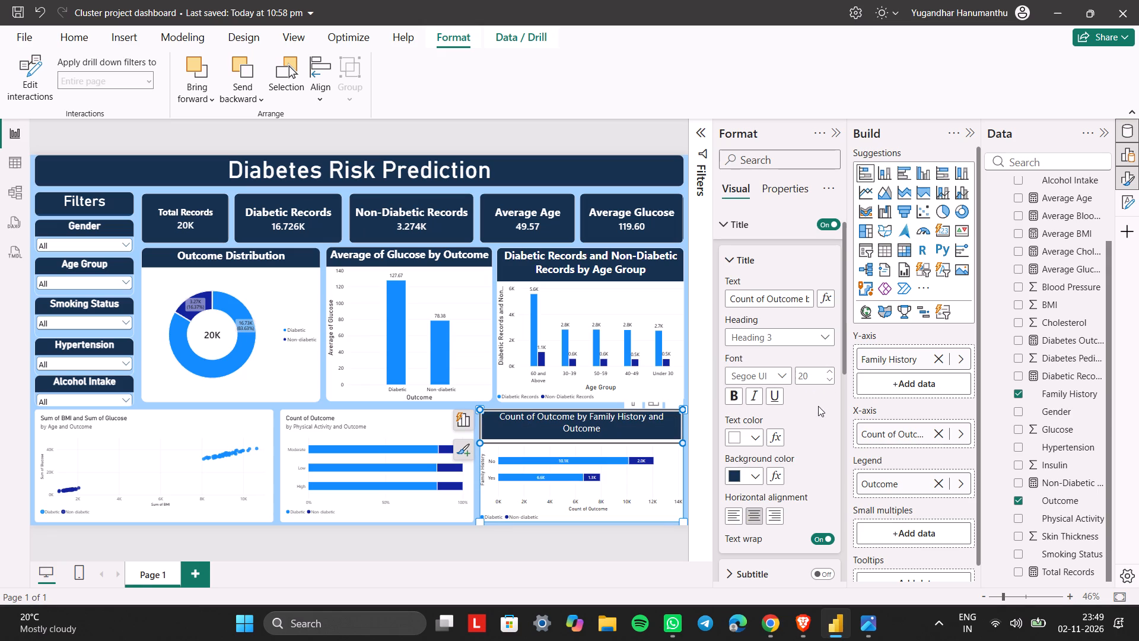
Collapse the Format, Build and Data panes and fit the report page to the enlarged canvas area.
drag(845, 137, 842, 135)
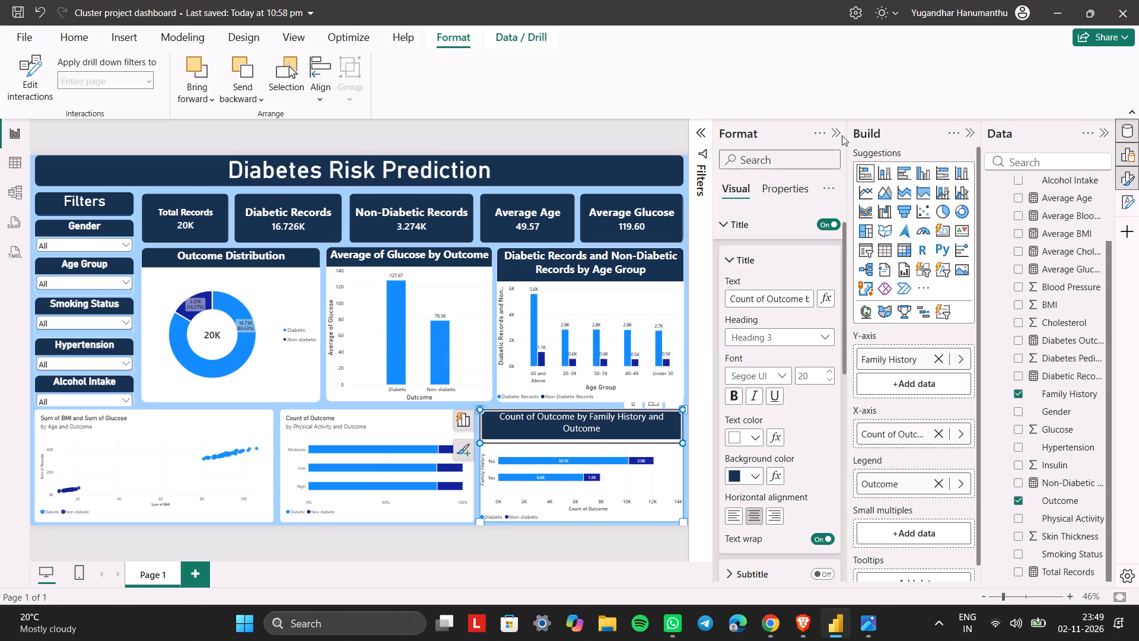
drag(842, 135, 833, 131)
click(833, 131)
click(965, 132)
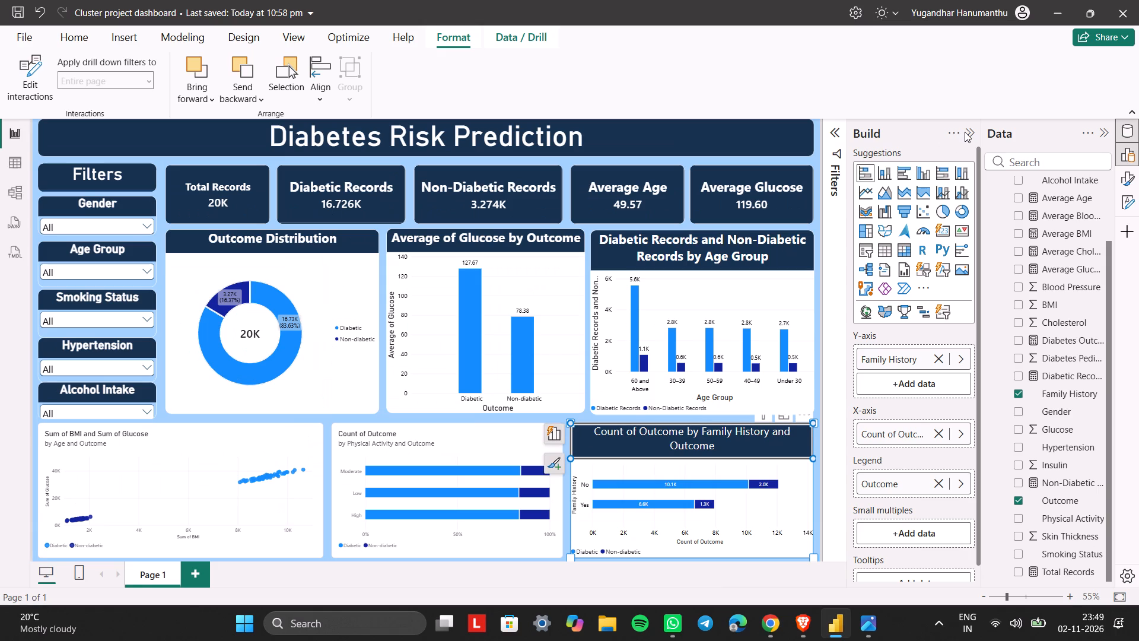
click(972, 132)
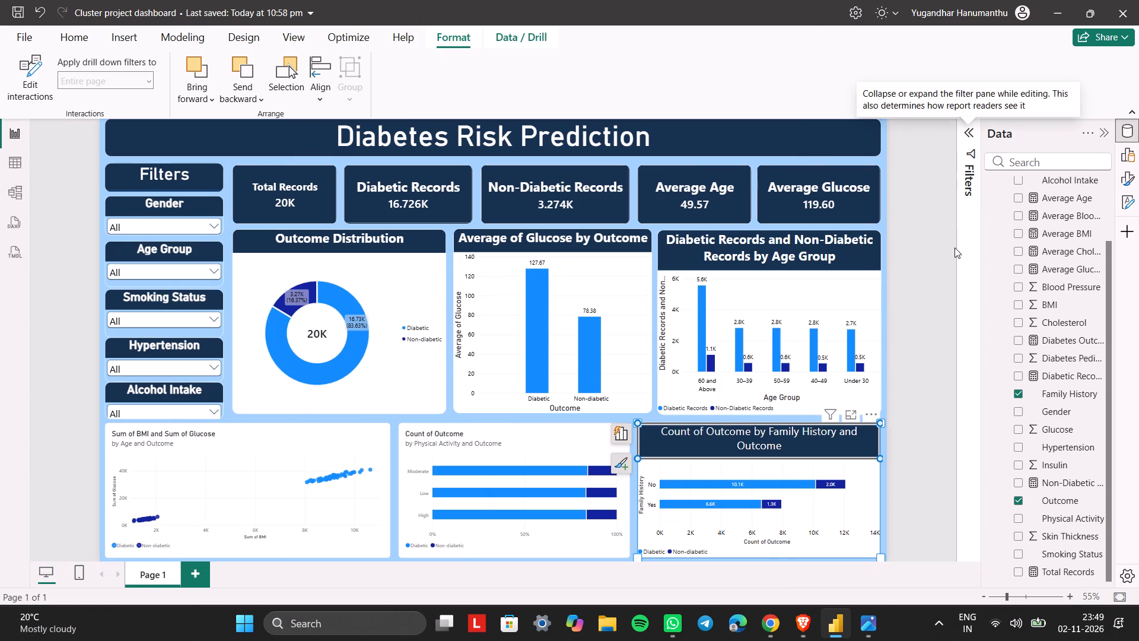
click(1100, 135)
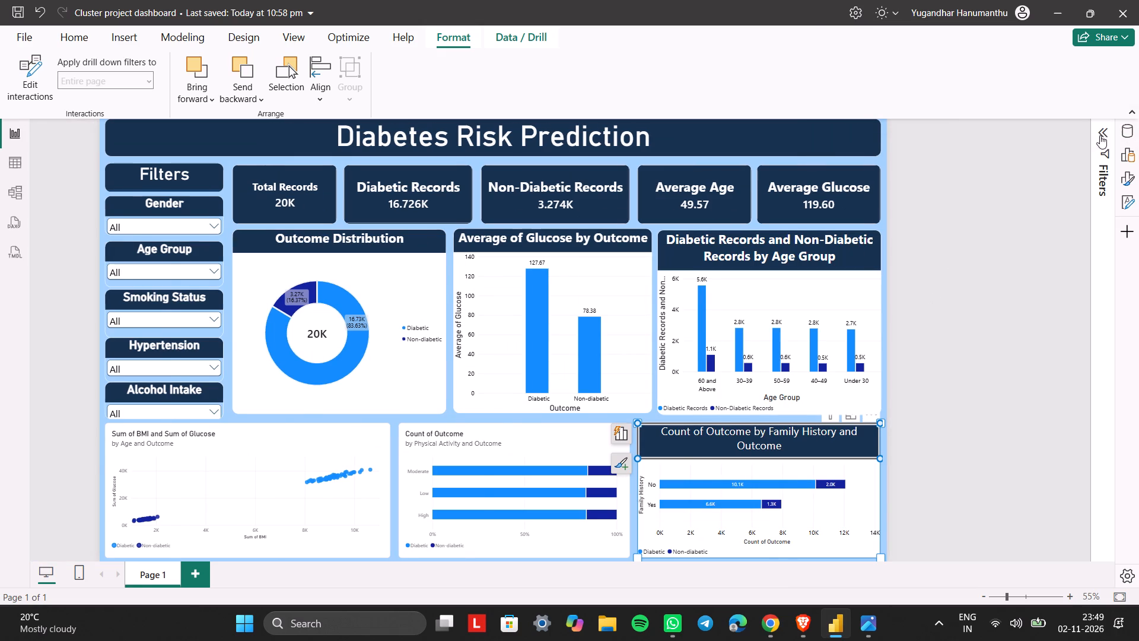
click(1072, 598)
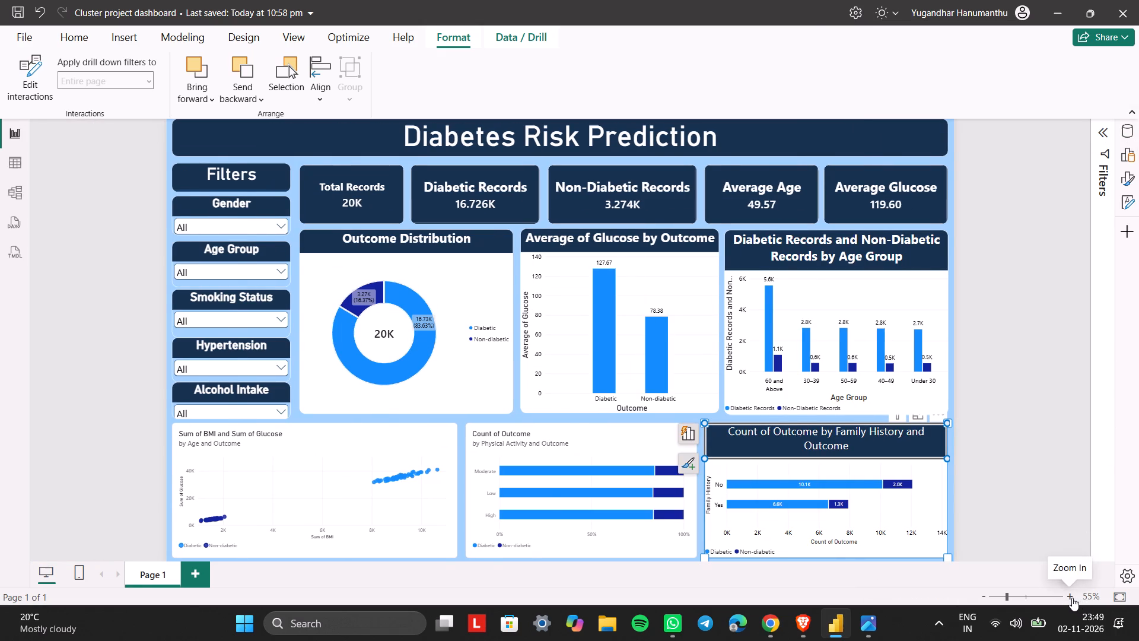
click(1121, 601)
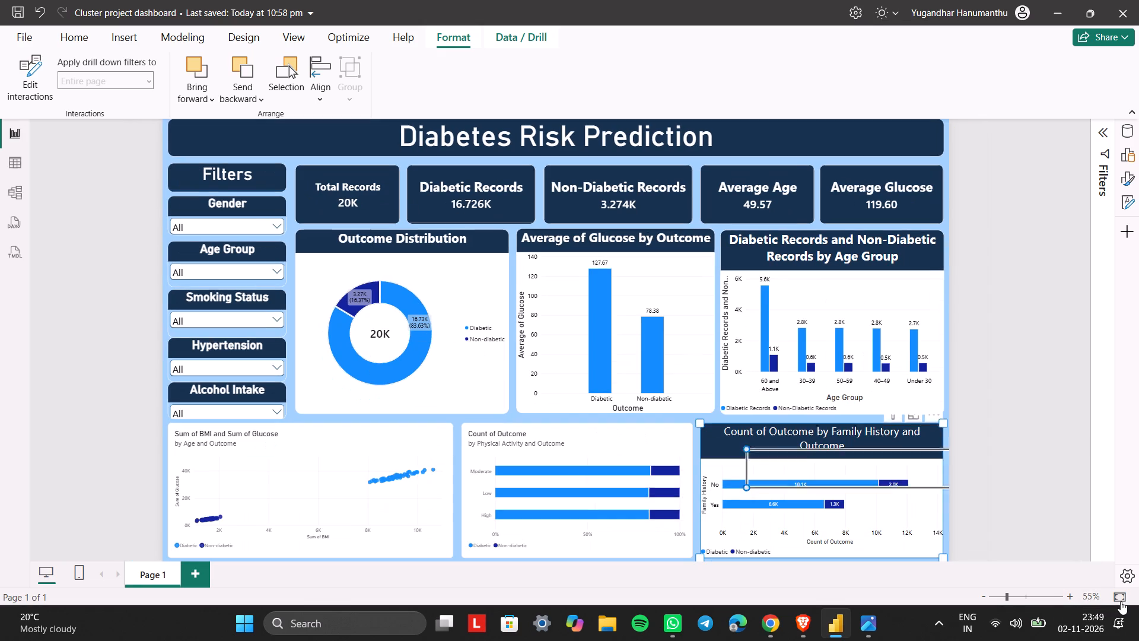
click(1065, 447)
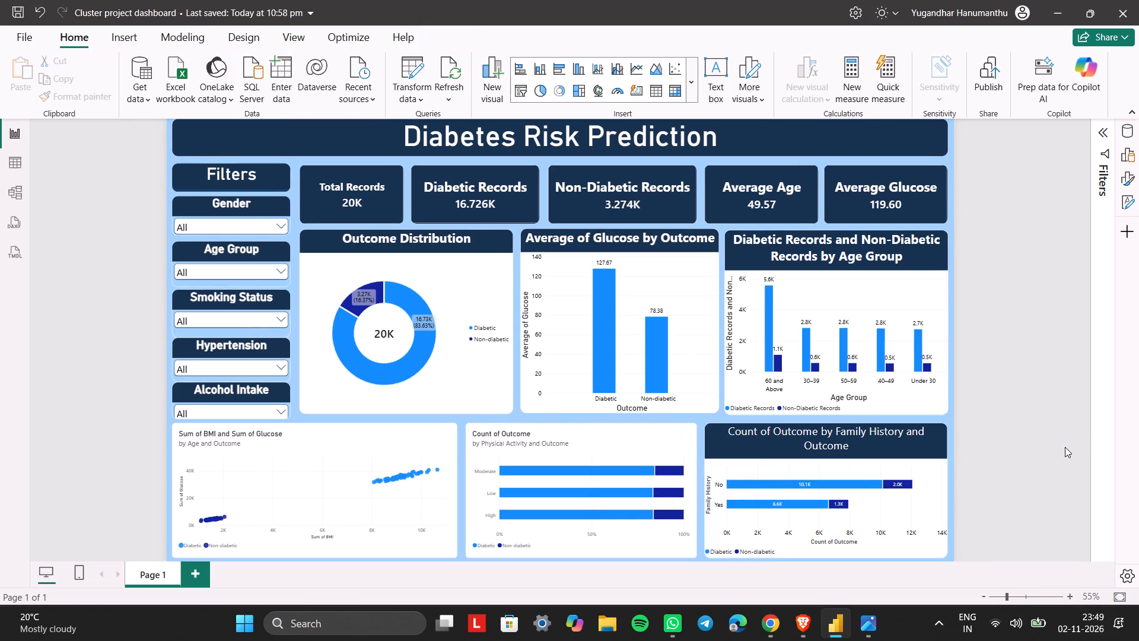
Make the title of the Count of Outcome by Family History and Outcome chart bold.
click(737, 448)
click(809, 433)
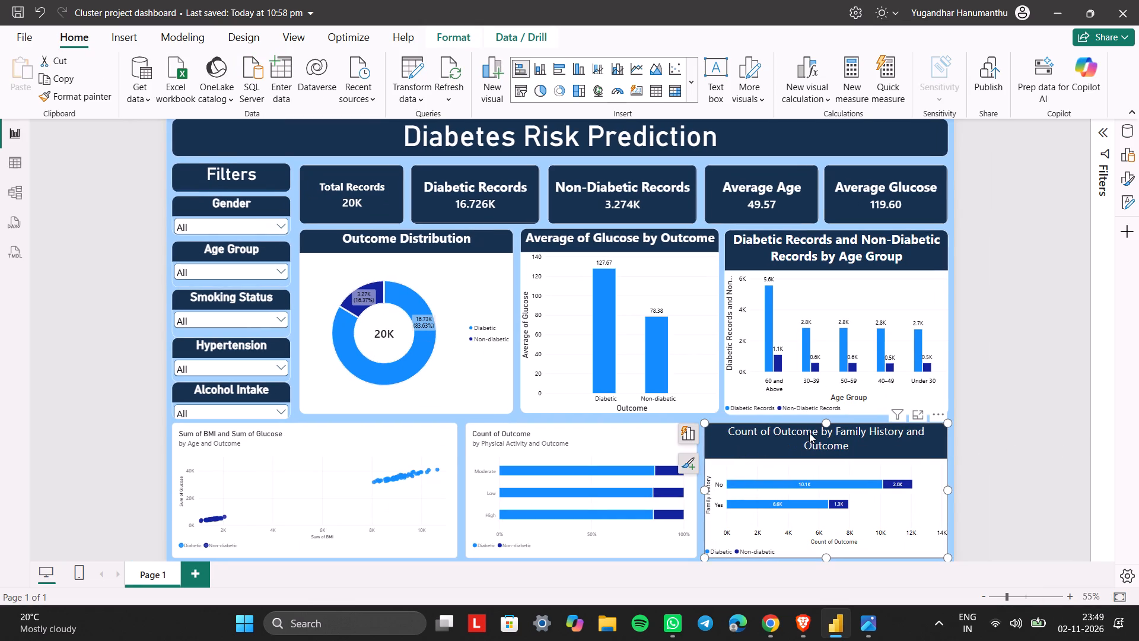
click(829, 437)
double_click(851, 433)
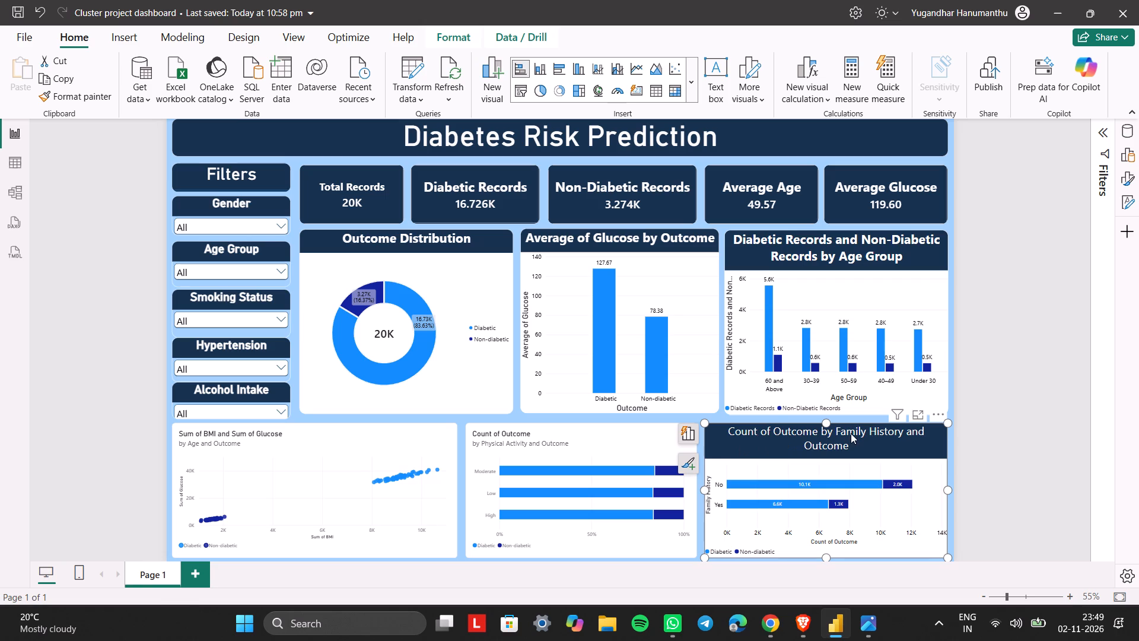
click(851, 433)
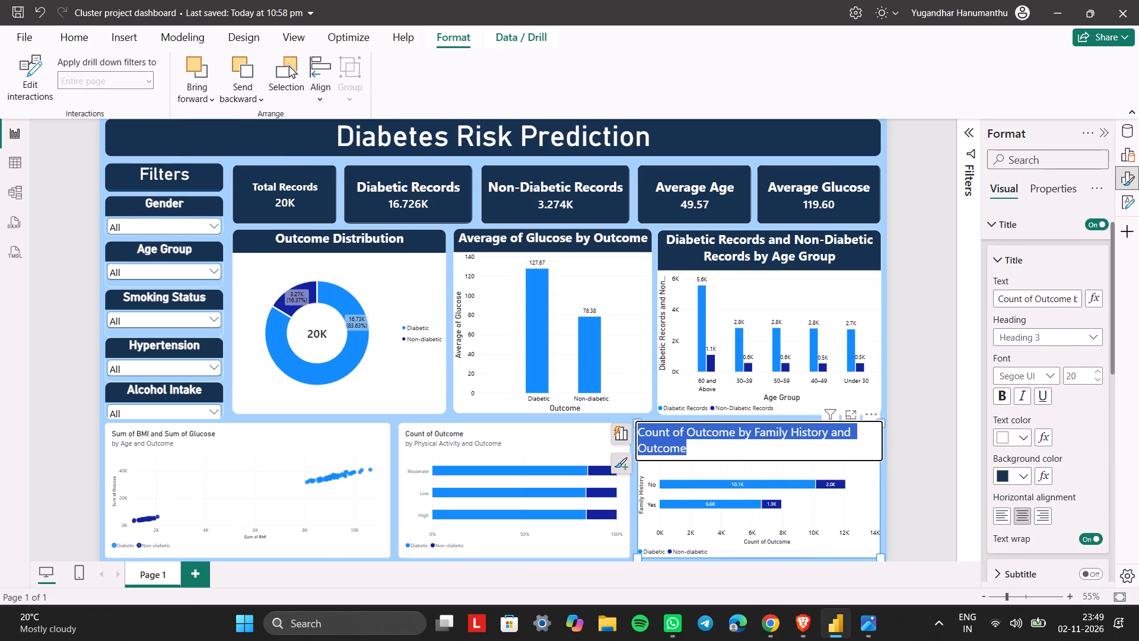
click(1003, 392)
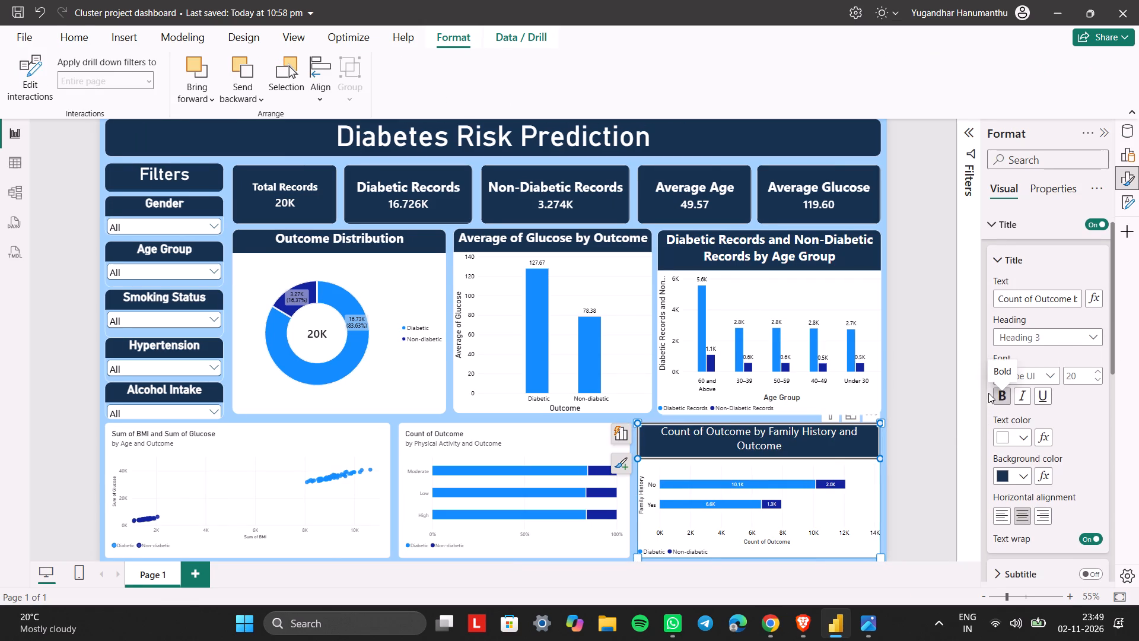
click(975, 407)
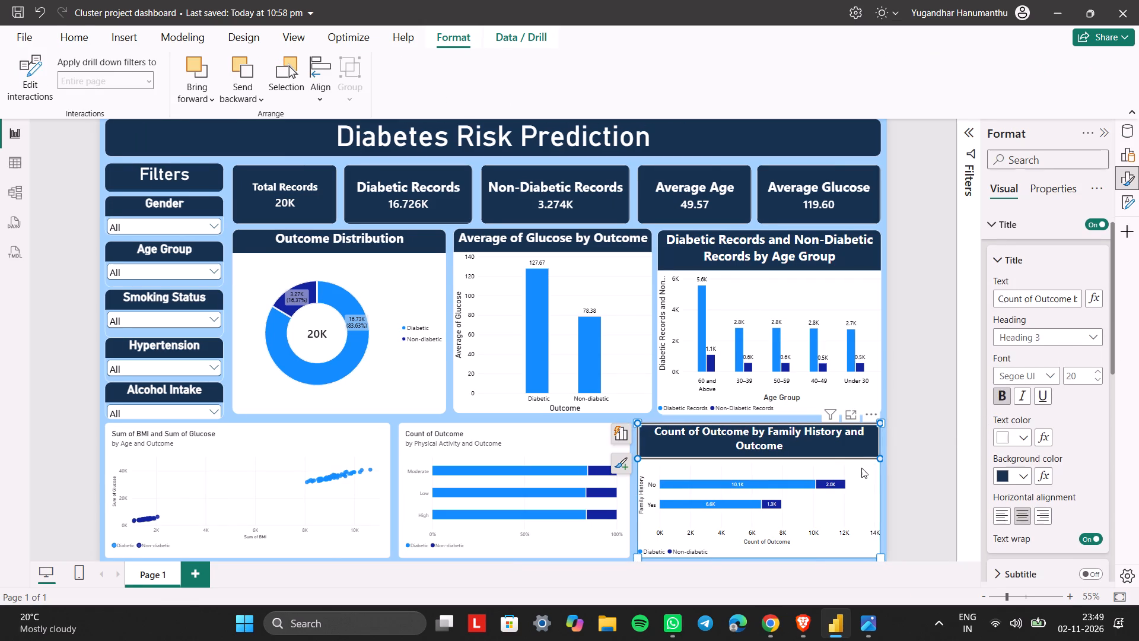
Copy the Family History chart's formatting to the Count of Outcome by Physical Activity chart with the Format painter.
click(860, 469)
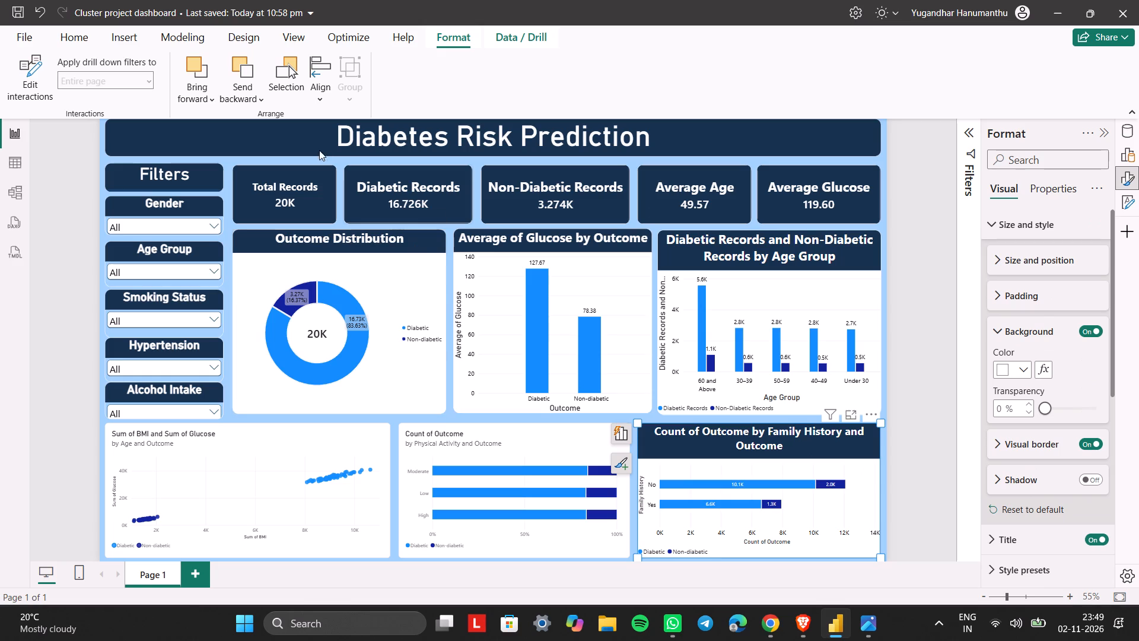
click(50, 42)
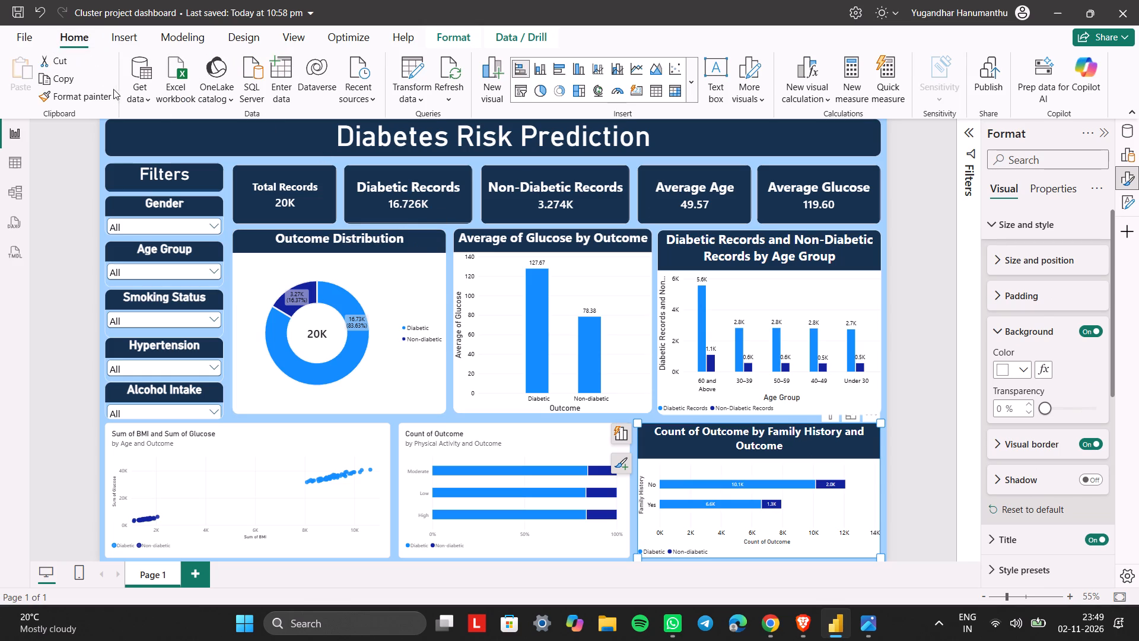
click(83, 97)
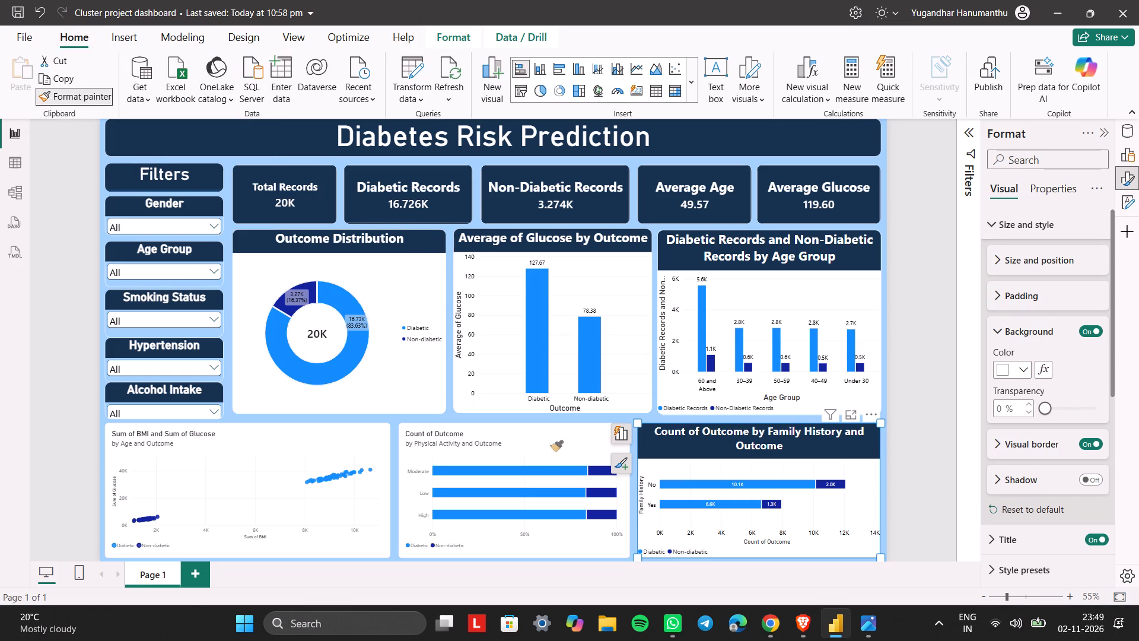
click(549, 439)
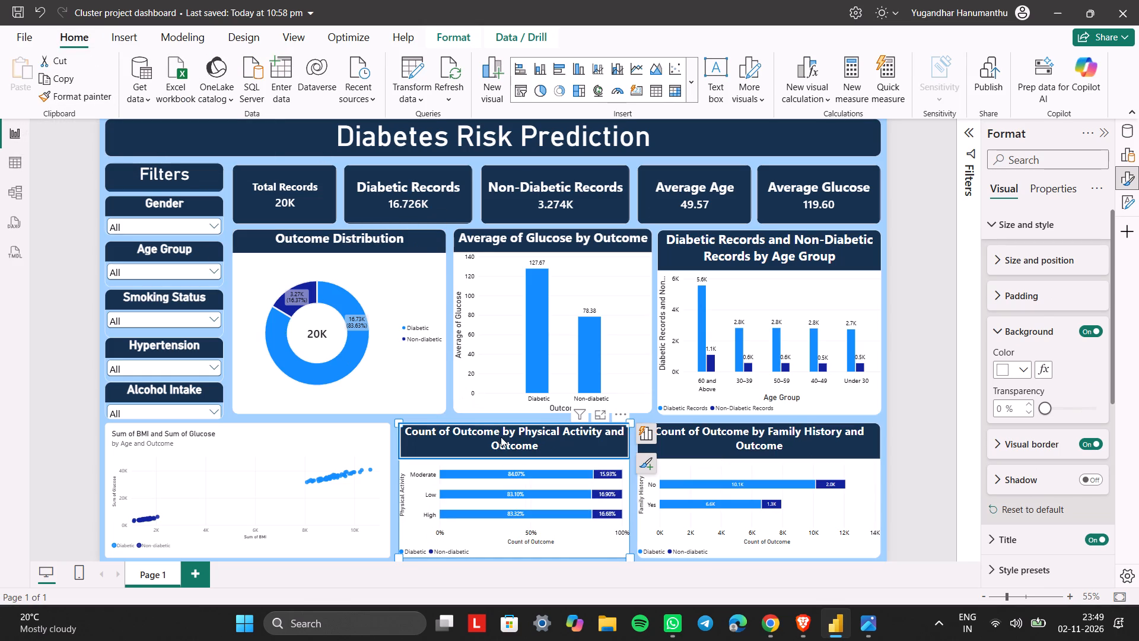
Copy the Physical Activity chart's formatting to the Outcome Distribution donut chart with the Format painter.
click(335, 449)
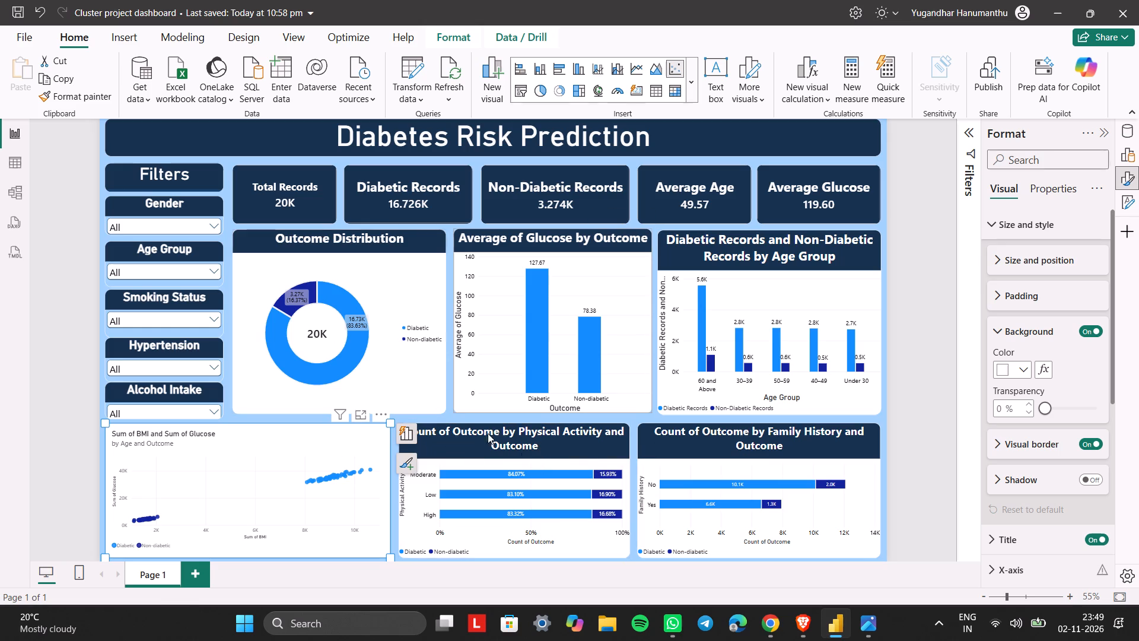
click(585, 449)
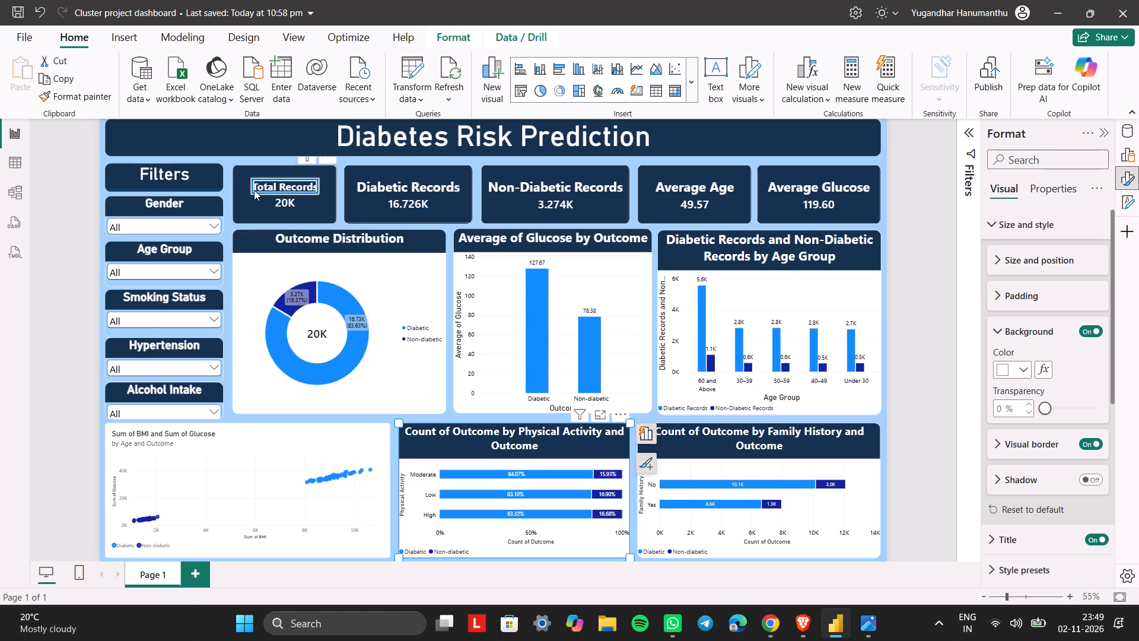
click(114, 99)
click(103, 96)
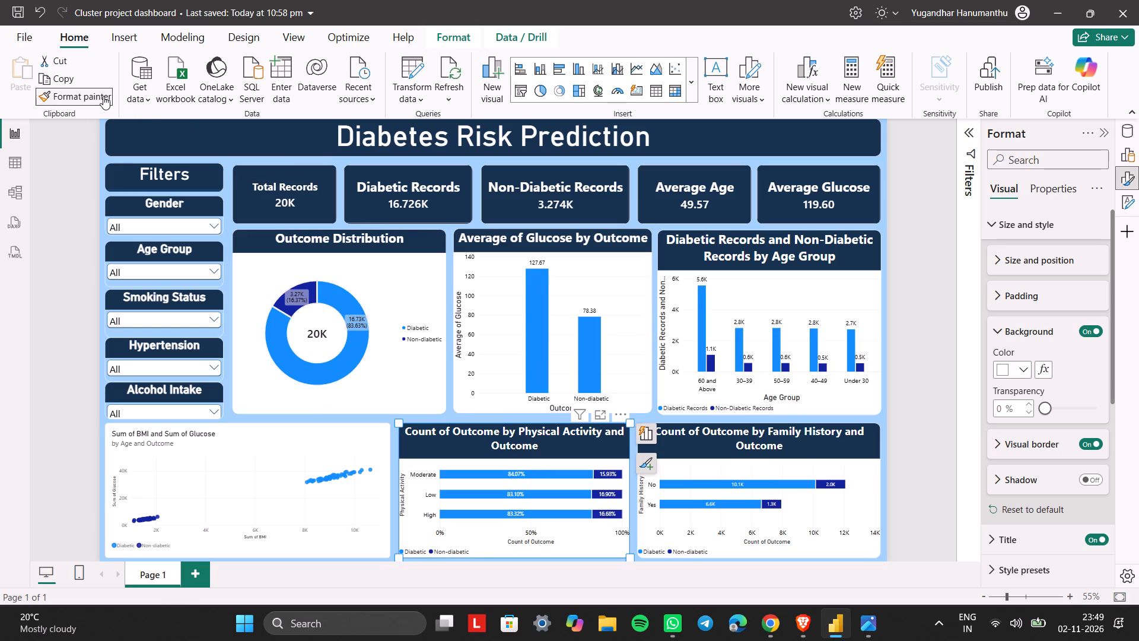
click(362, 248)
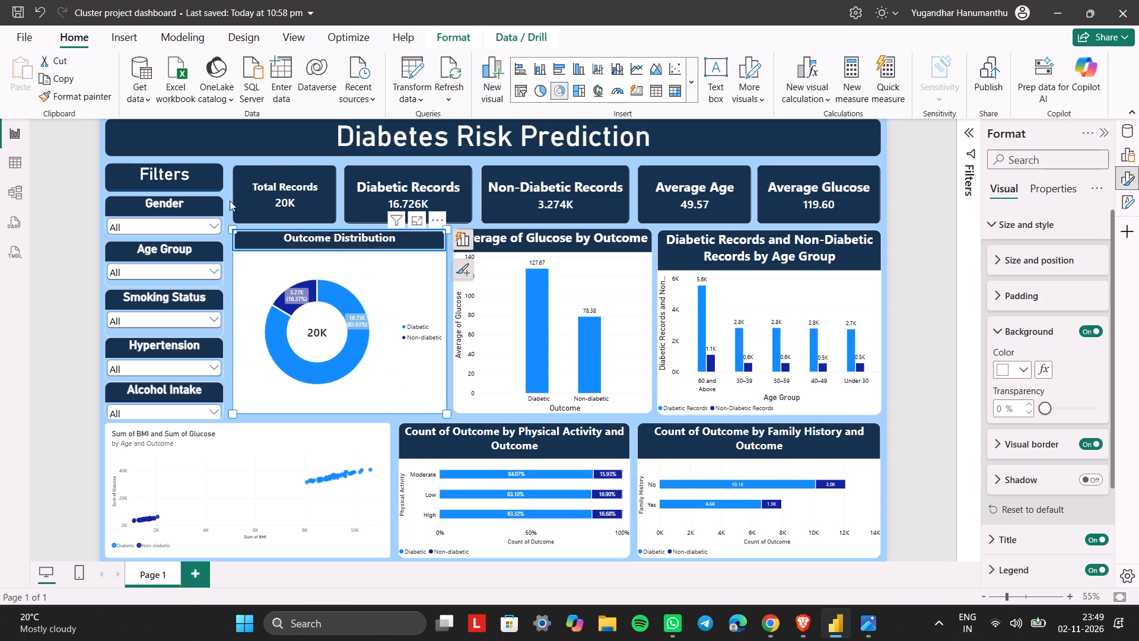
Copy the Outcome Distribution chart's formatting to the Sum of BMI and Sum of Glucose scatter chart with the Format painter.
click(89, 96)
click(187, 471)
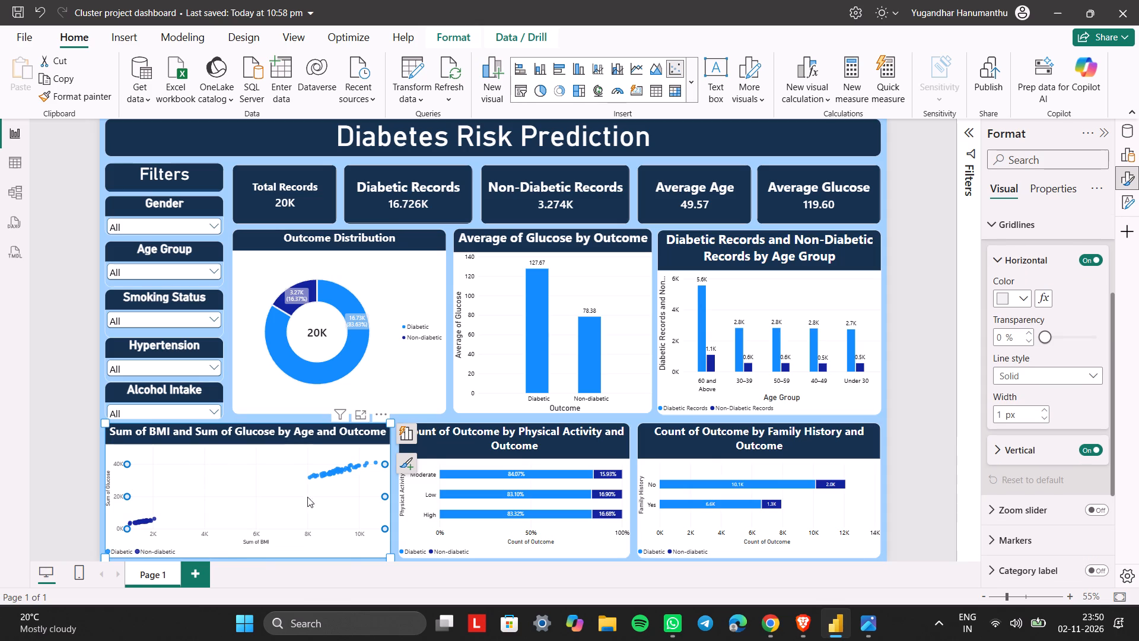
click(335, 465)
Copy the Physical Activity chart's formatting to the Sum of BMI and Sum of Glucose scatter chart with the Format painter.
click(439, 446)
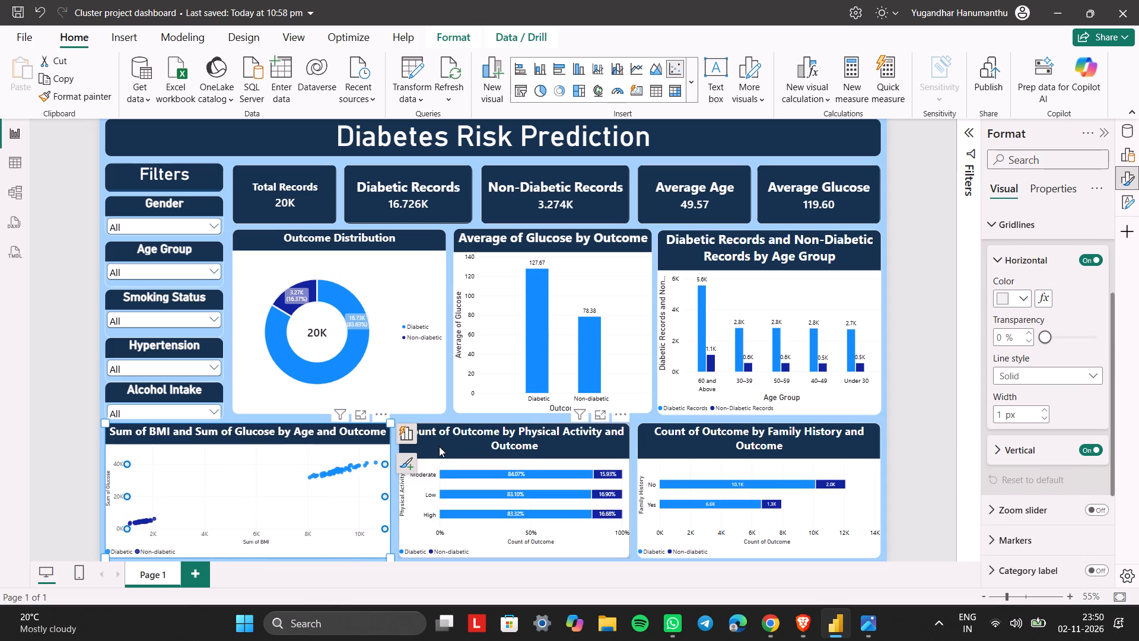
click(94, 100)
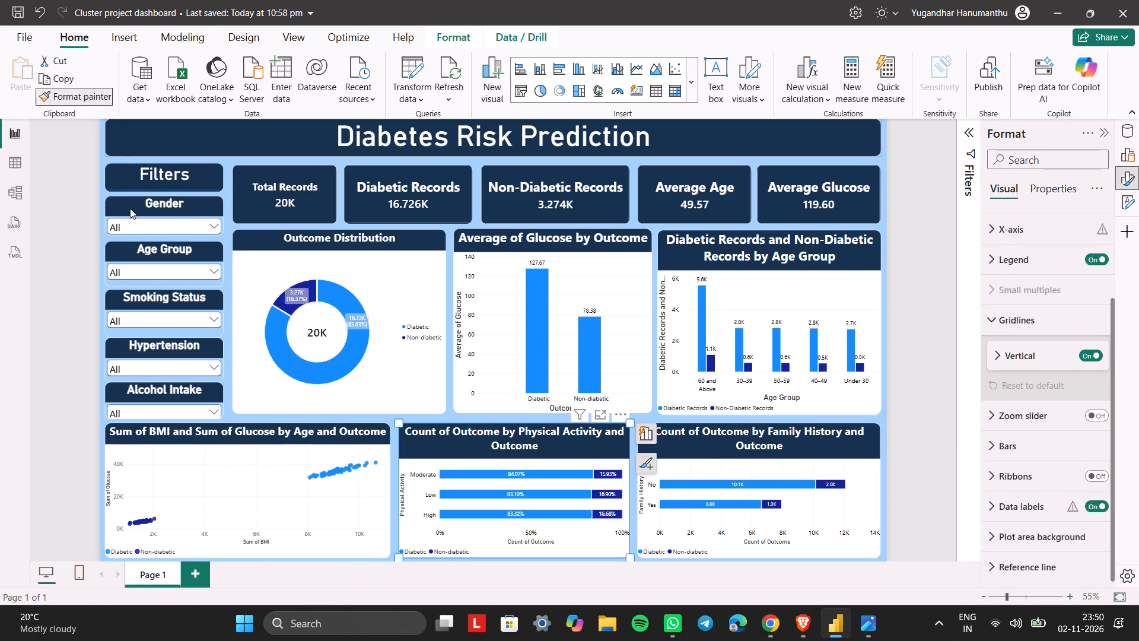
click(209, 449)
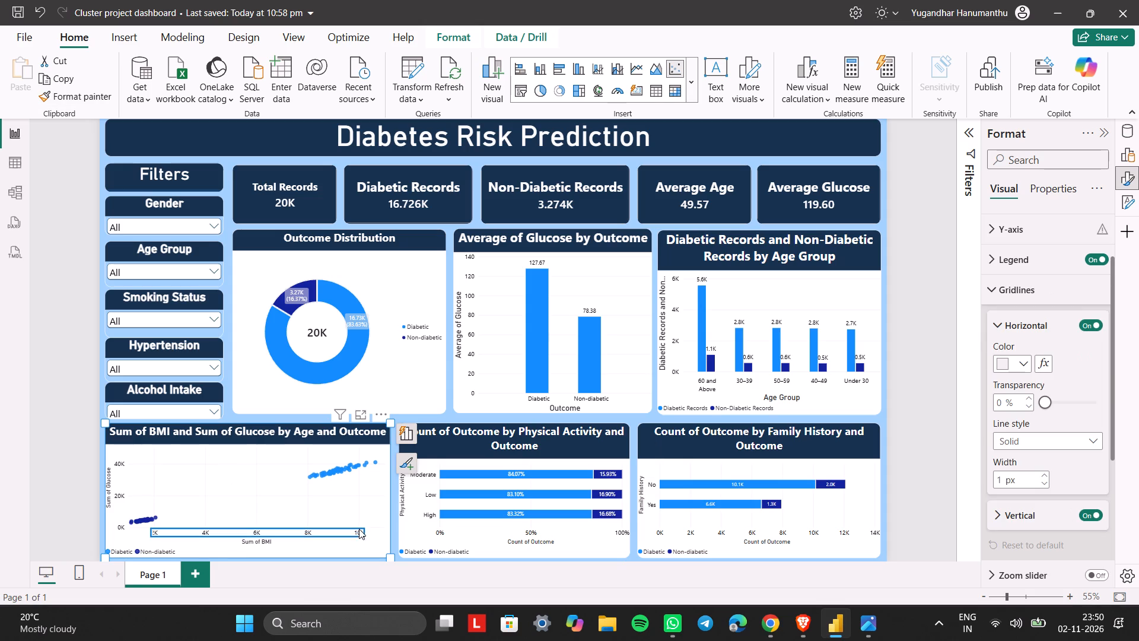
Deselect the scatter chart and collapse the Format pane to enlarge the report canvas area.
click(916, 496)
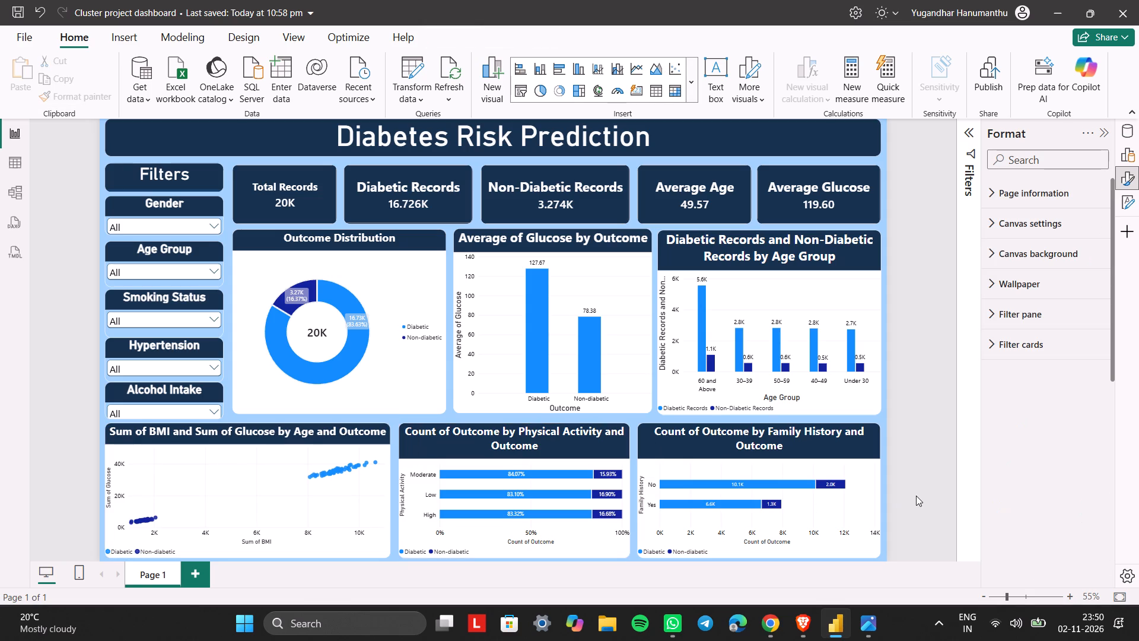
click(1106, 132)
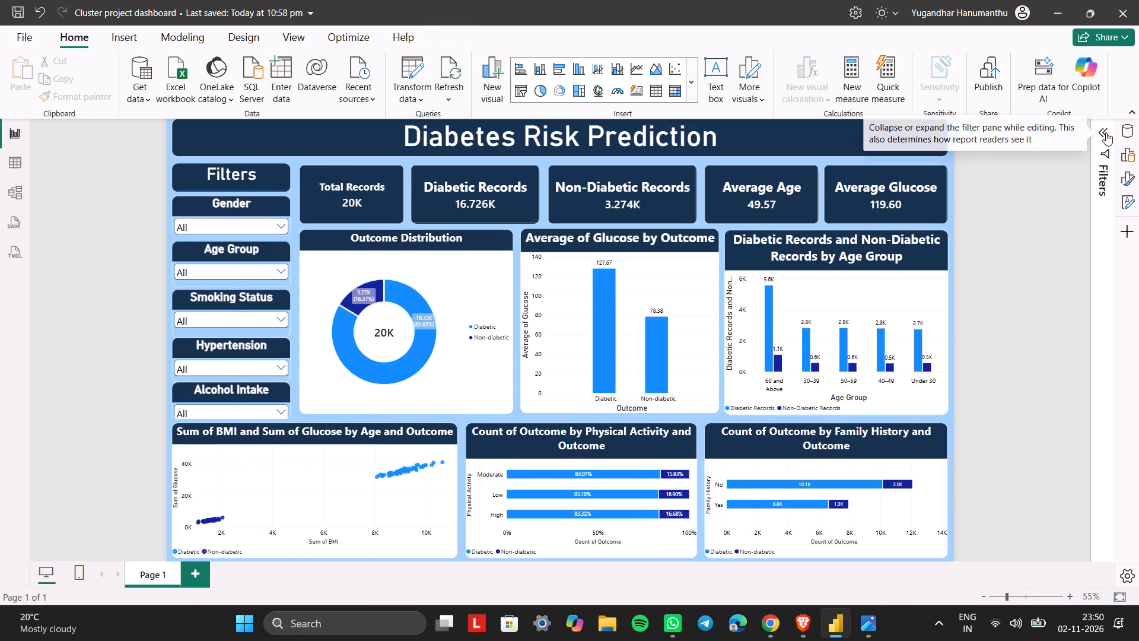
click(1055, 177)
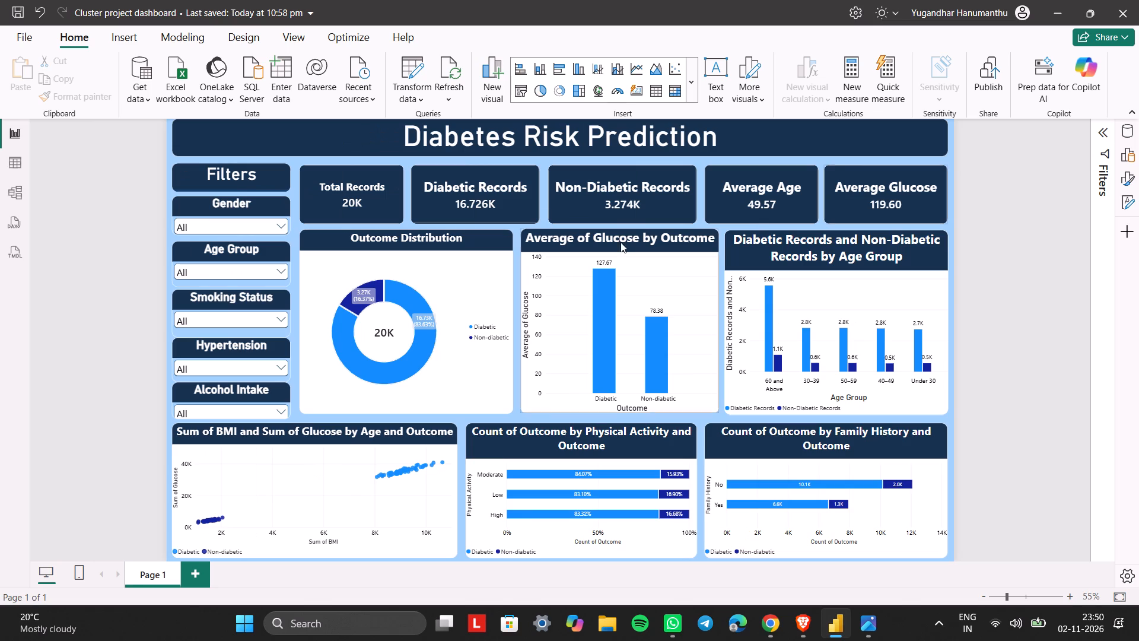
Filter the dashboard to Male only with the Gender slicer.
click(240, 224)
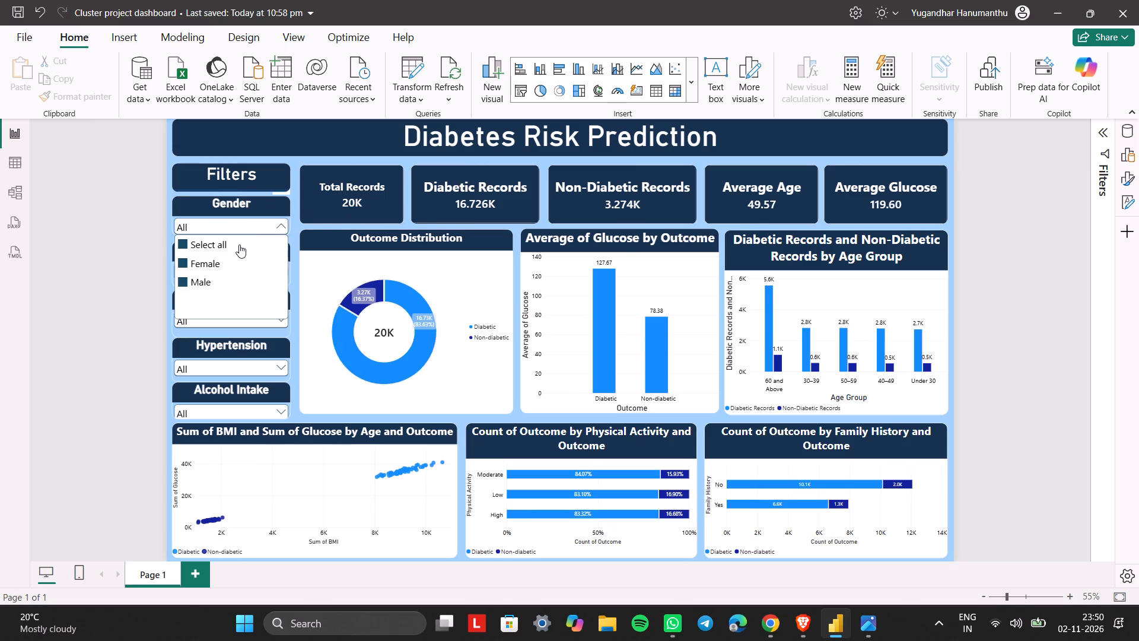
click(199, 279)
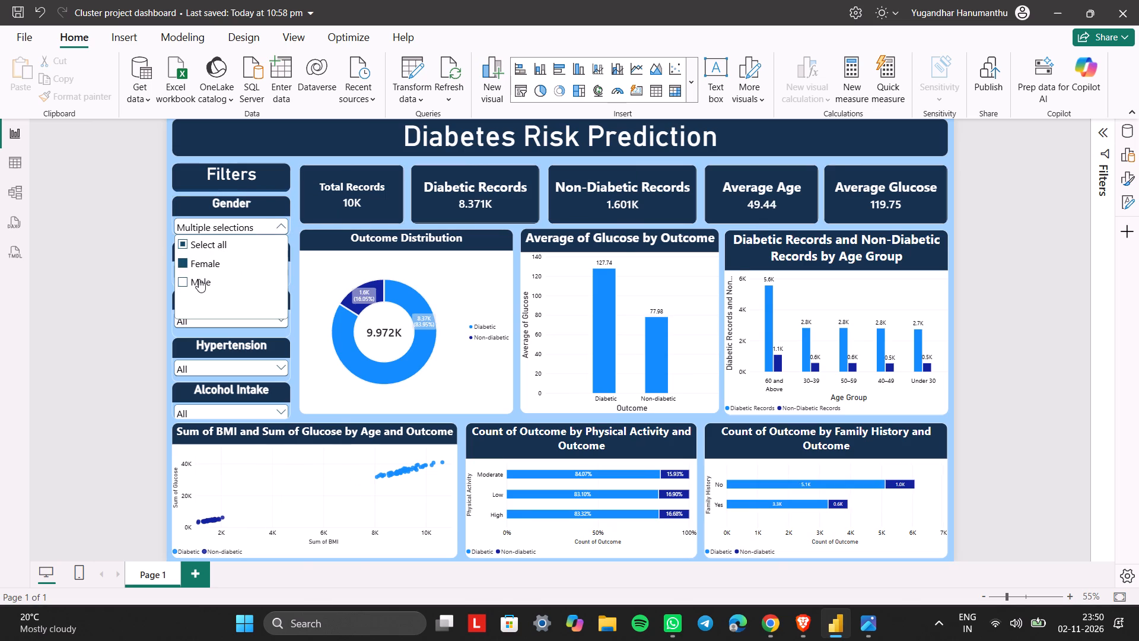
click(199, 279)
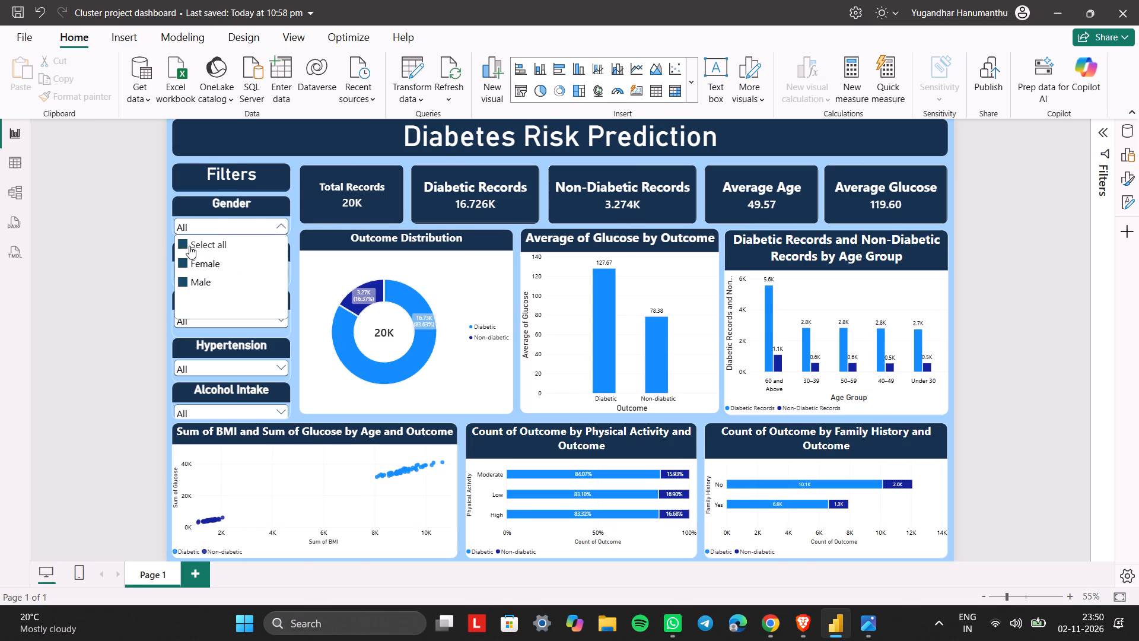
click(183, 240)
click(179, 283)
click(123, 277)
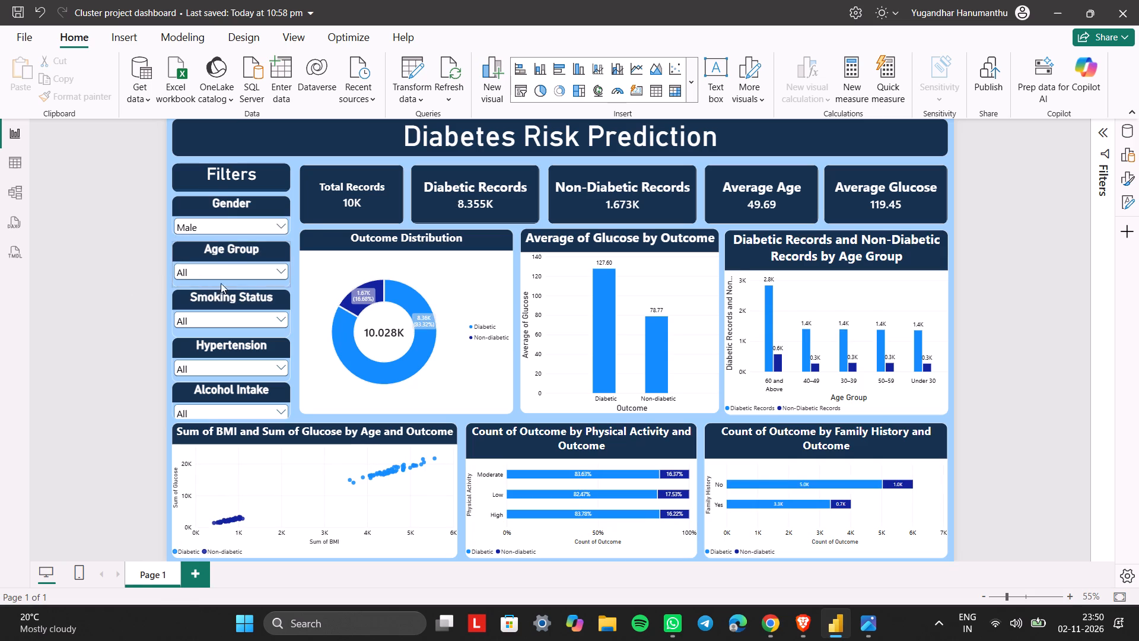
Filter the dashboard to the 30–39 age group with the Age Group slicer.
click(180, 271)
click(183, 293)
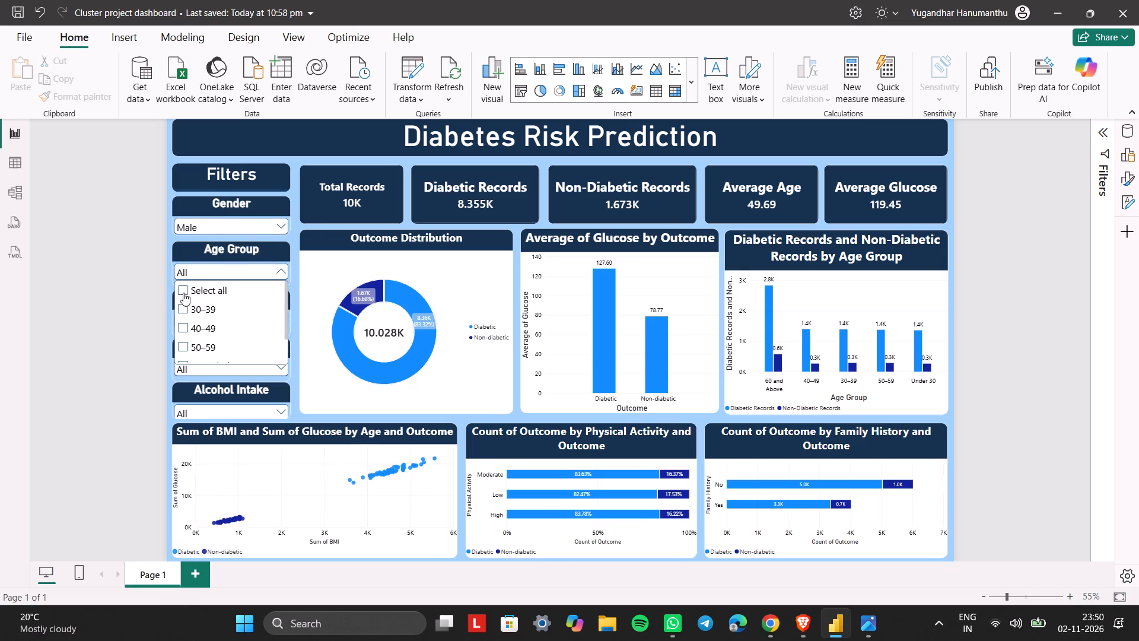
click(183, 306)
click(109, 329)
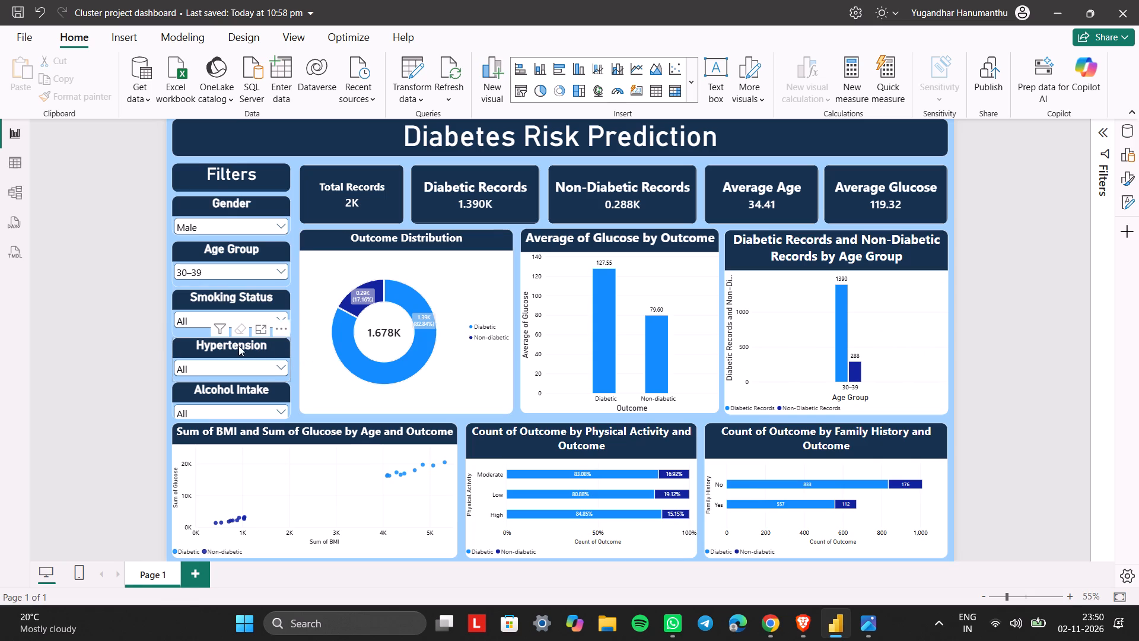
Deselect No in the Hypertension slicer, keeping Yes selected.
click(198, 367)
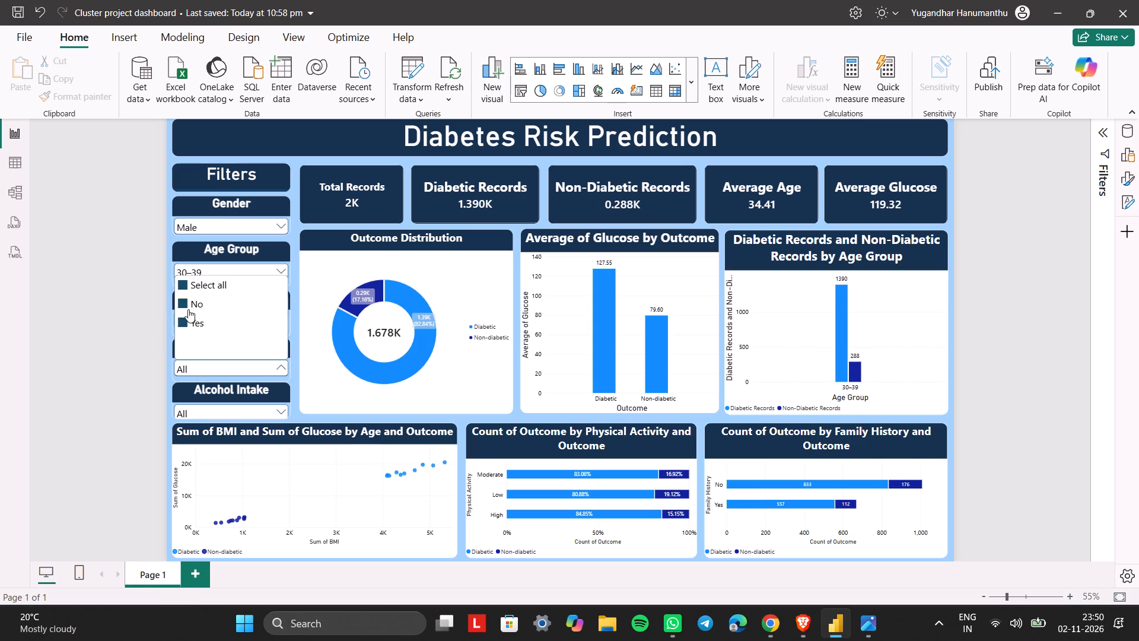
click(181, 298)
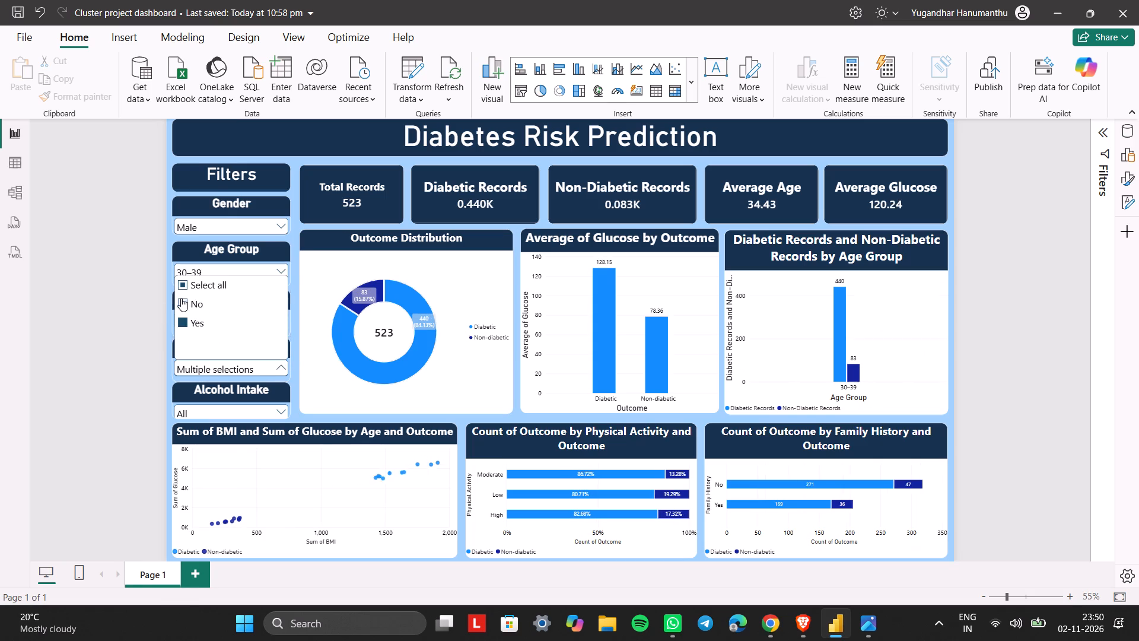
click(154, 324)
Deselect Unknown and Regular in the Alcohol Intake slicer, keeping Occasional selected.
click(210, 413)
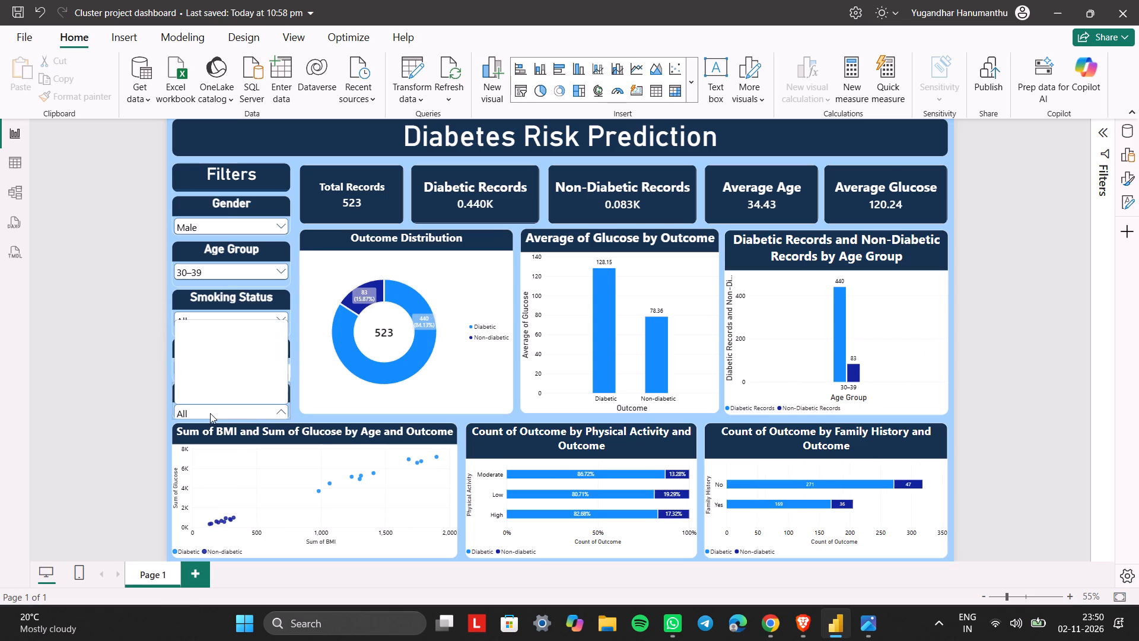
click(183, 387)
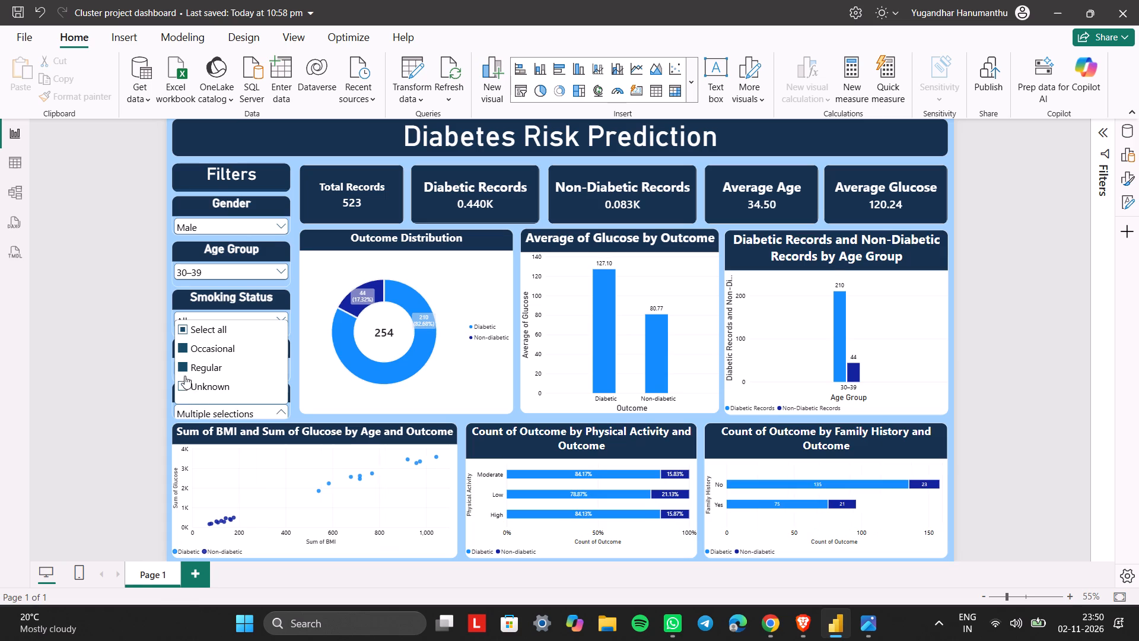
click(178, 367)
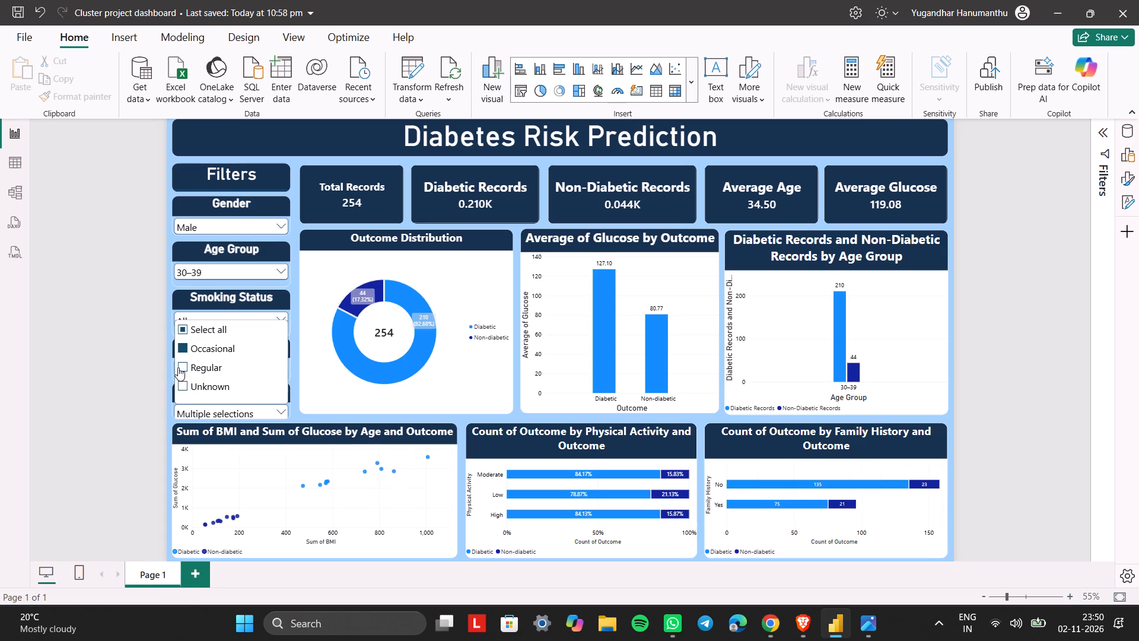
click(117, 375)
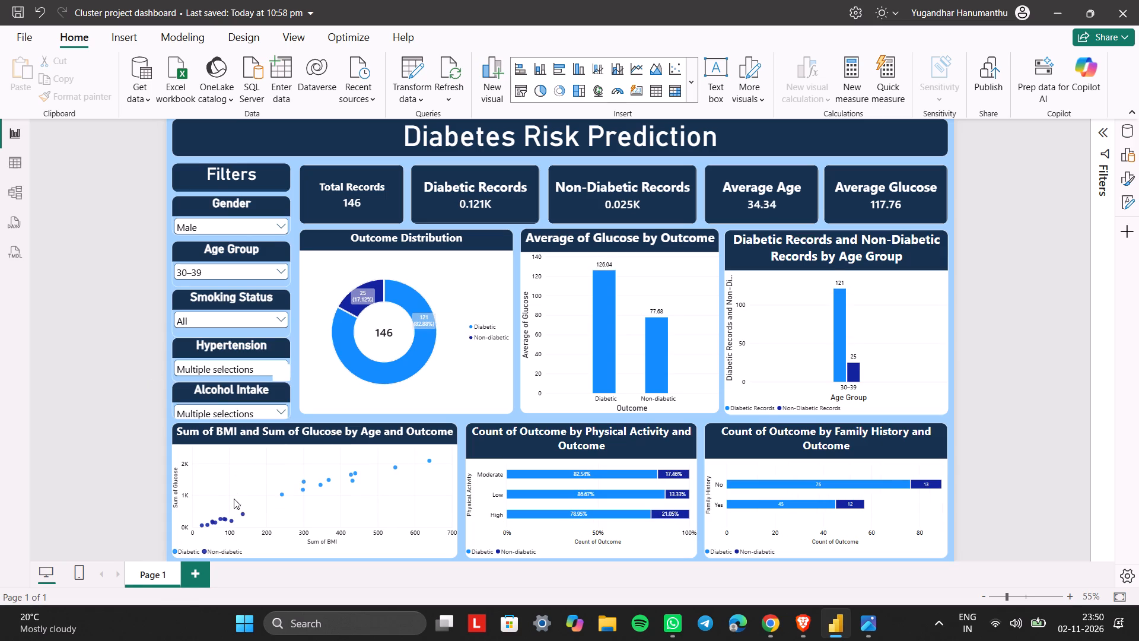
Cross-highlight the dashboard by the age 31 Non-diabetic point in the BMI and glucose scatter chart, and clear the highlight.
click(240, 513)
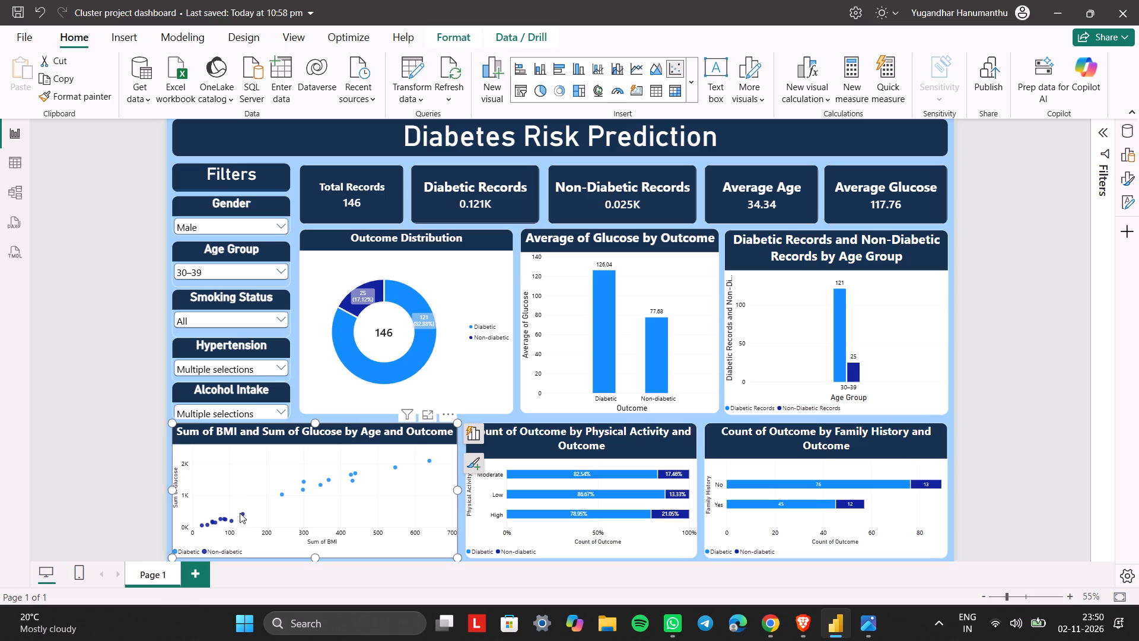
click(241, 515)
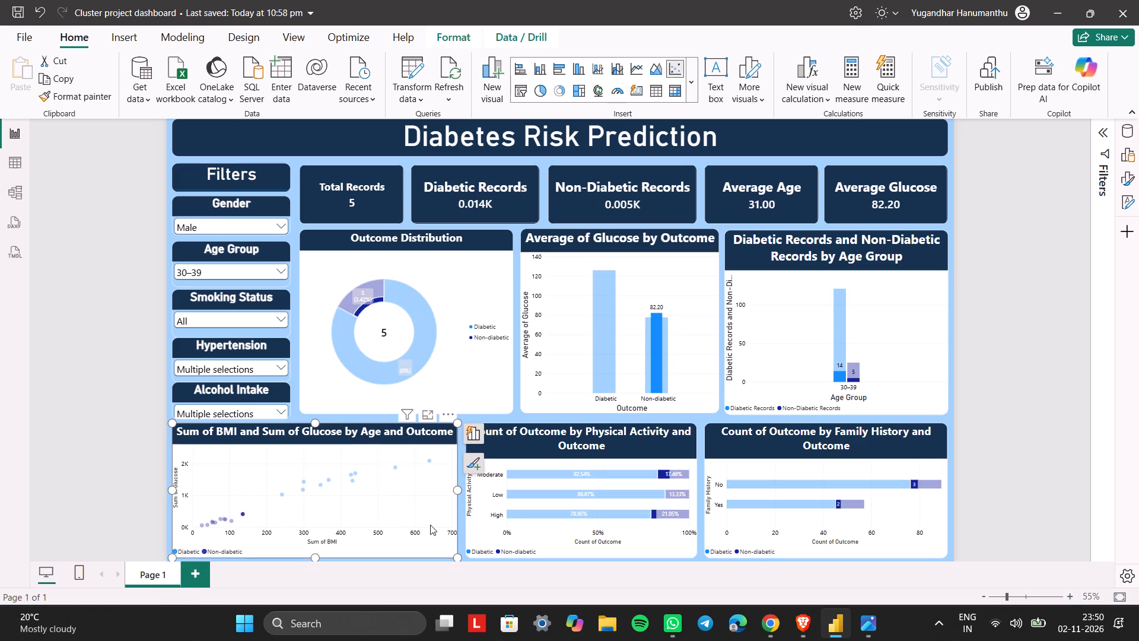
double_click(244, 513)
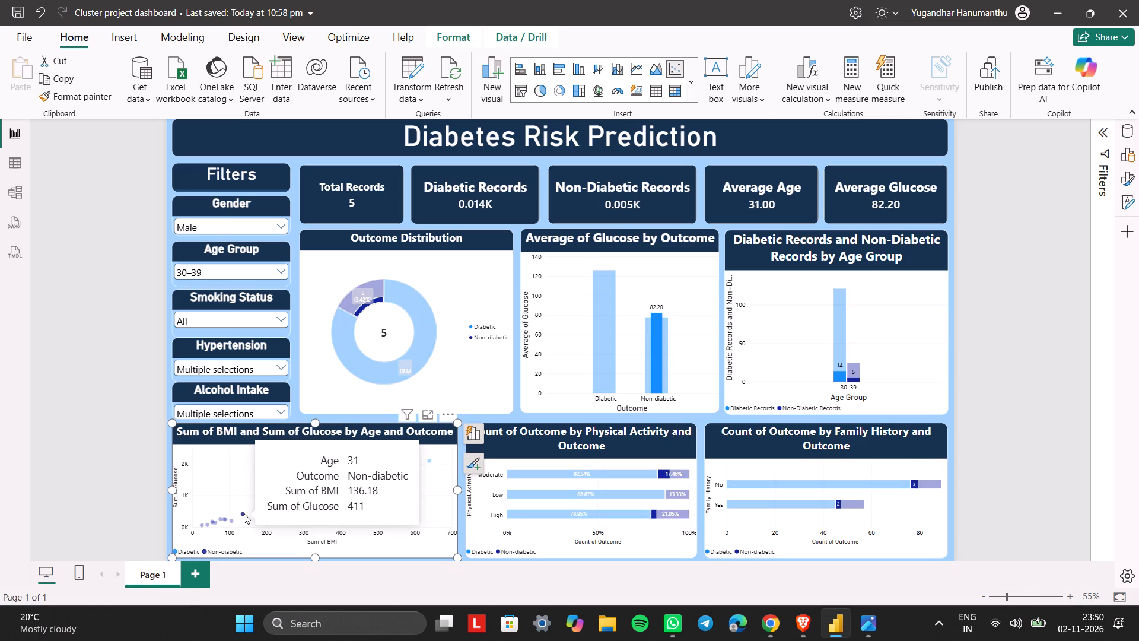
click(244, 513)
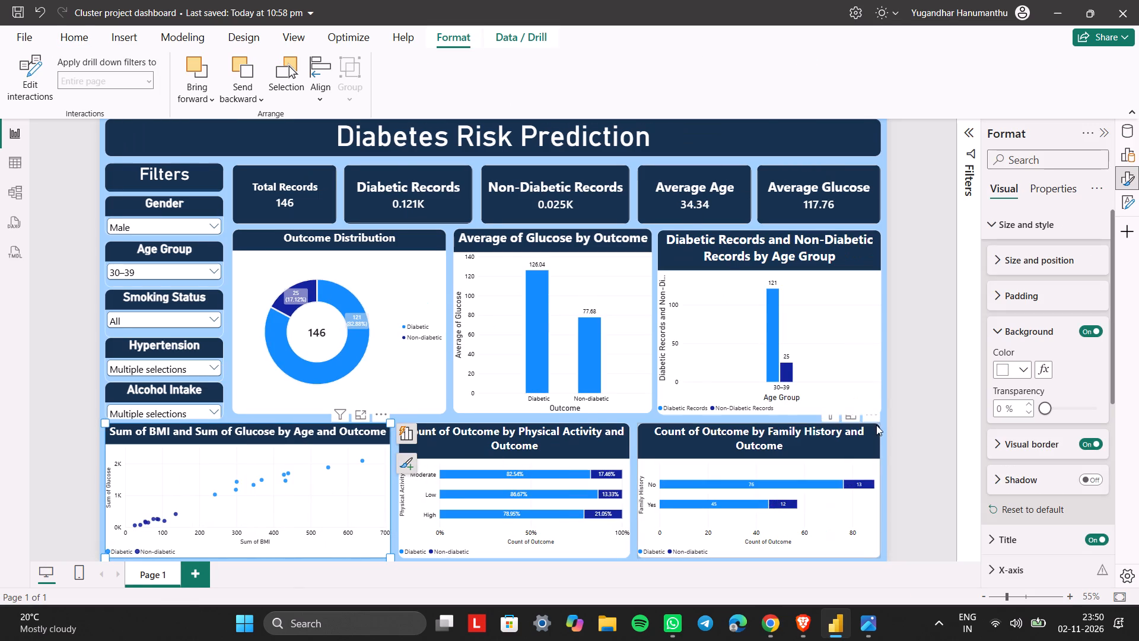
Examine the scatter chart's format settings, including the X-axis range and values and the legend options, and close them.
scroll(1138, 377, down, 1)
scroll(1068, 433, down, 2)
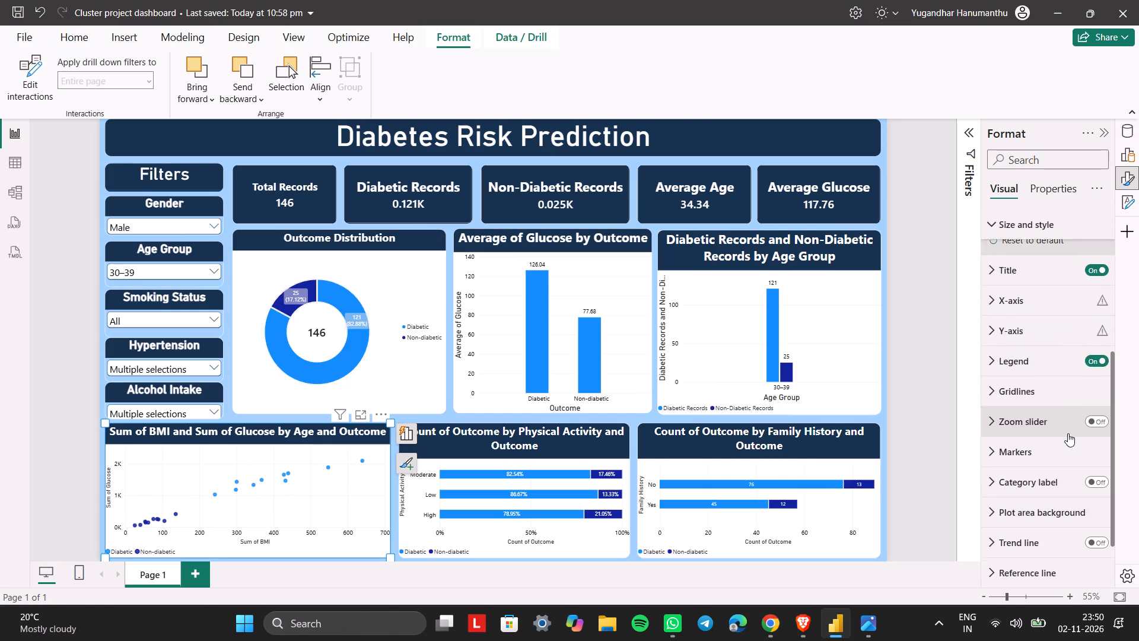
scroll(1068, 433, down, 1)
scroll(1043, 353, up, 1)
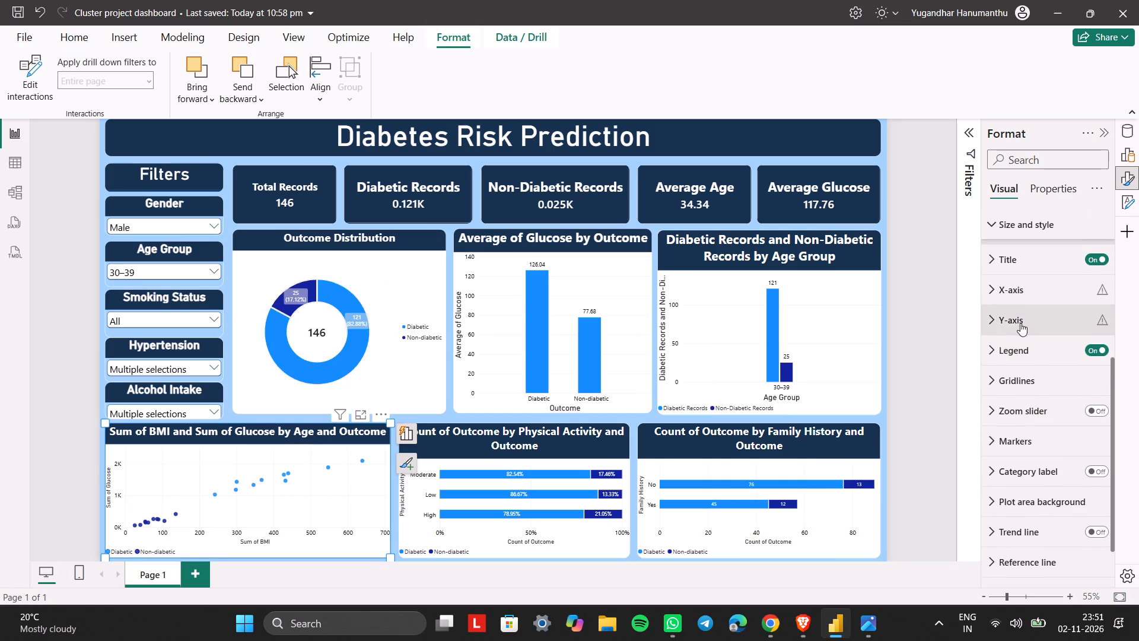
click(1006, 289)
click(1006, 289)
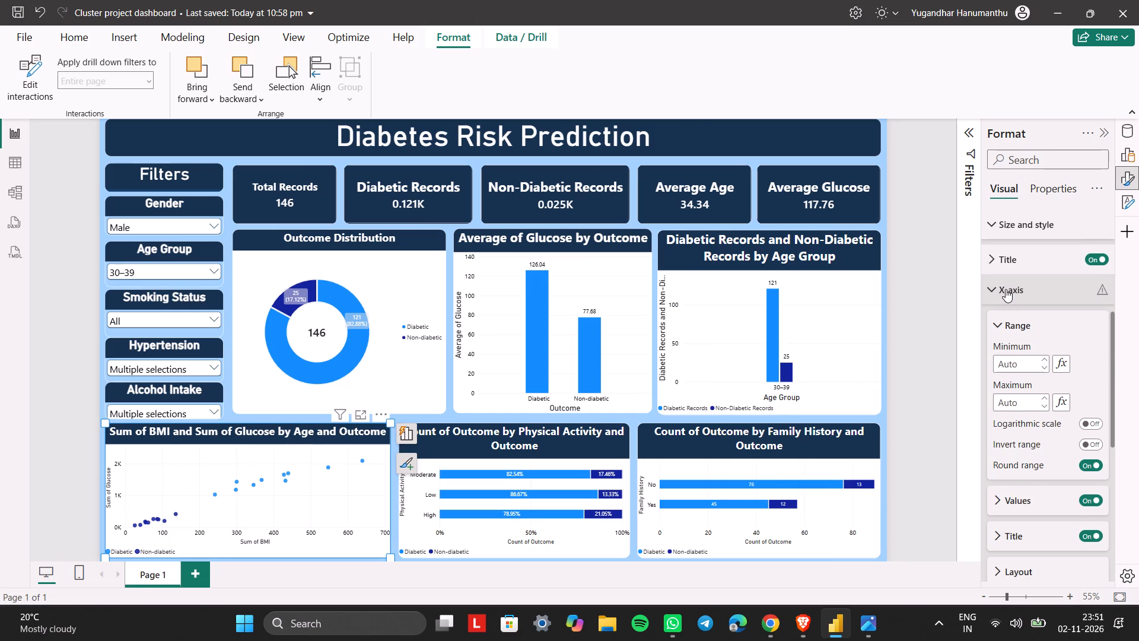
click(1006, 289)
click(1014, 510)
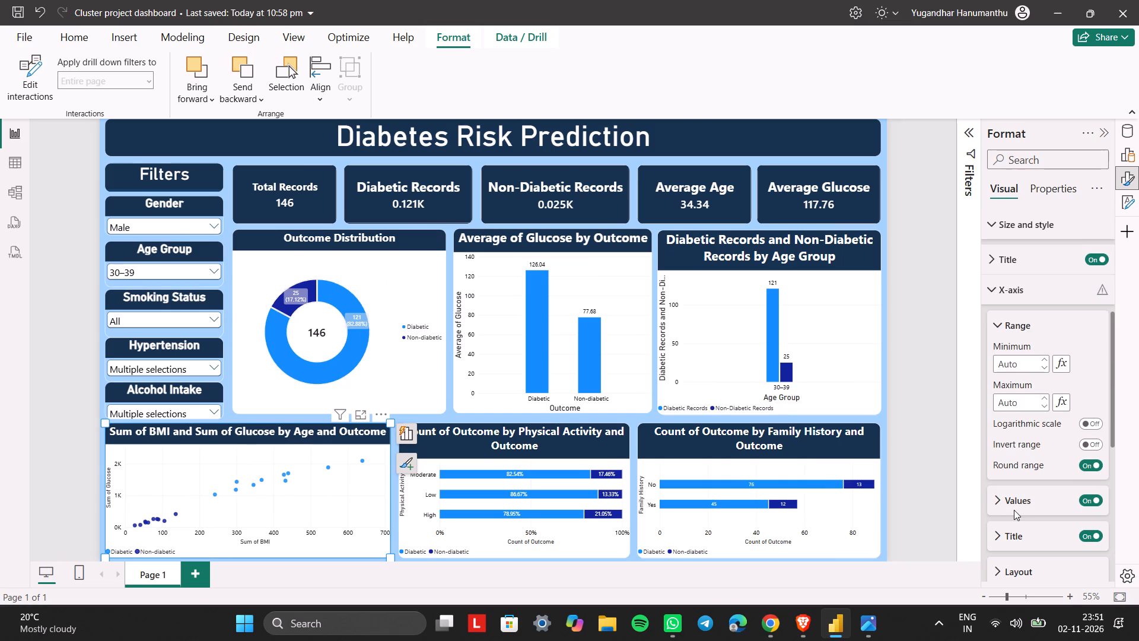
click(1011, 506)
scroll(1011, 506, down, 3)
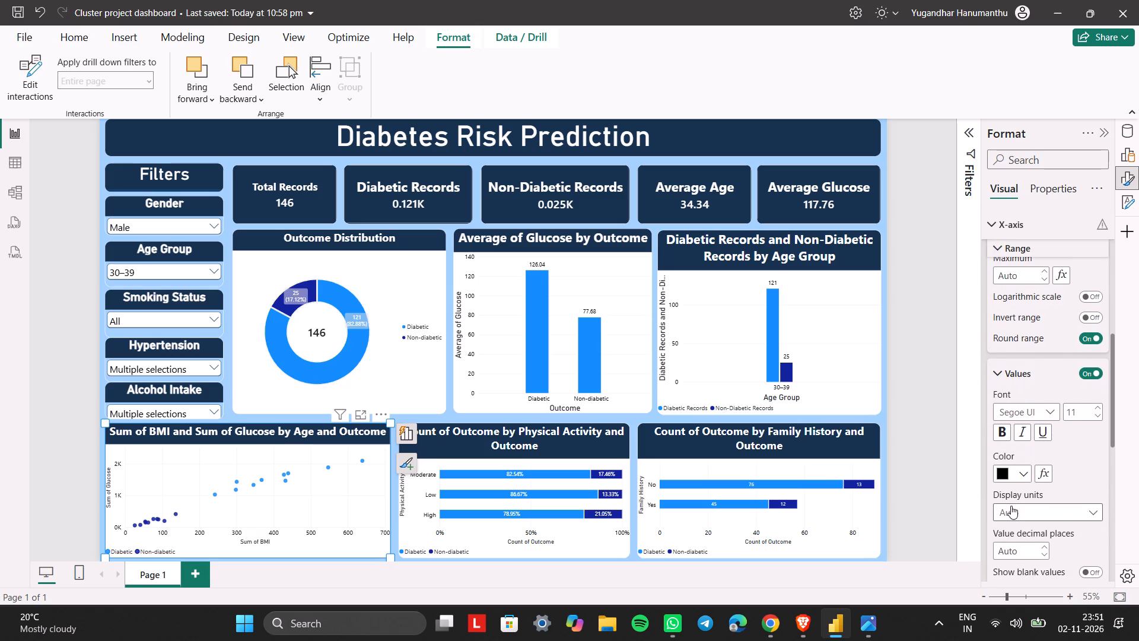
scroll(1010, 500, down, 6)
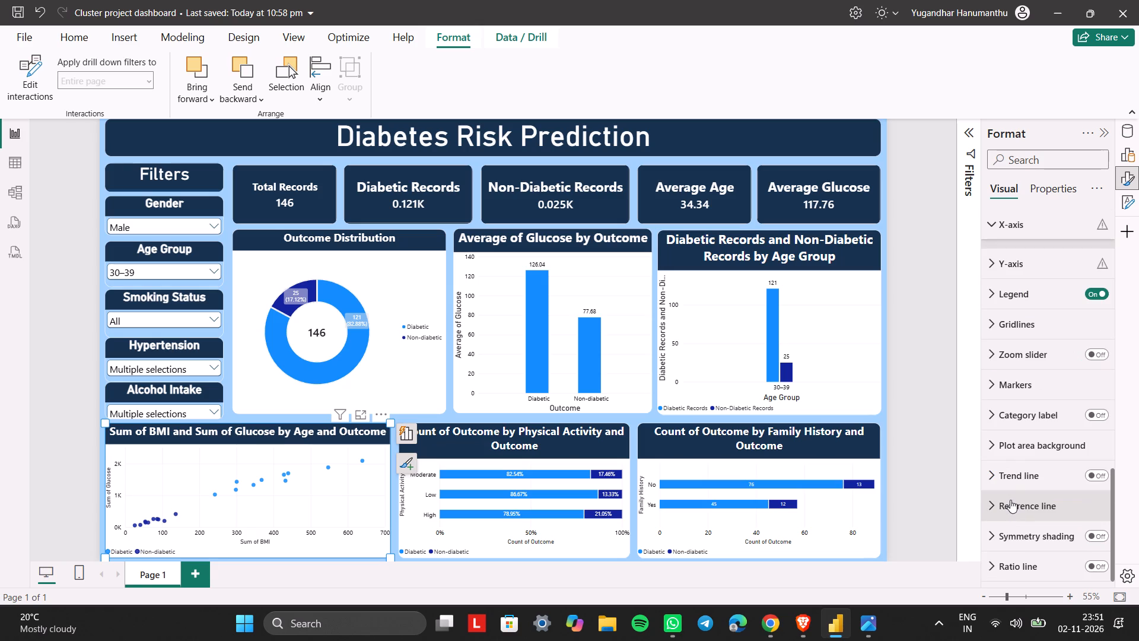
scroll(1014, 499, up, 1)
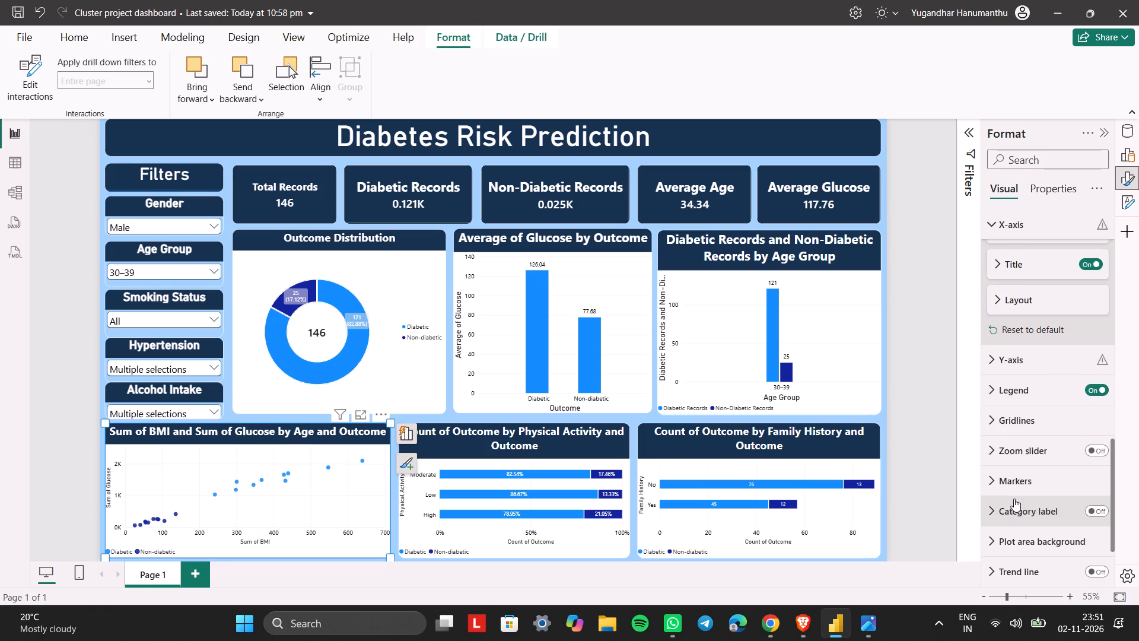
scroll(1014, 499, up, 1)
click(1010, 404)
scroll(1017, 461, down, 2)
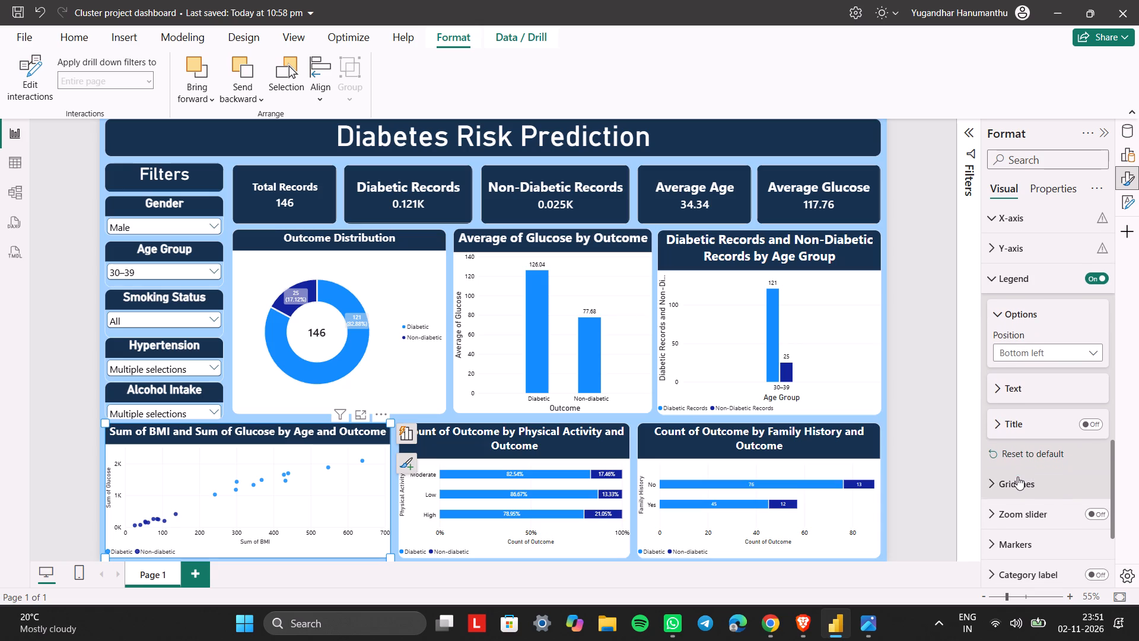
scroll(1017, 477, down, 1)
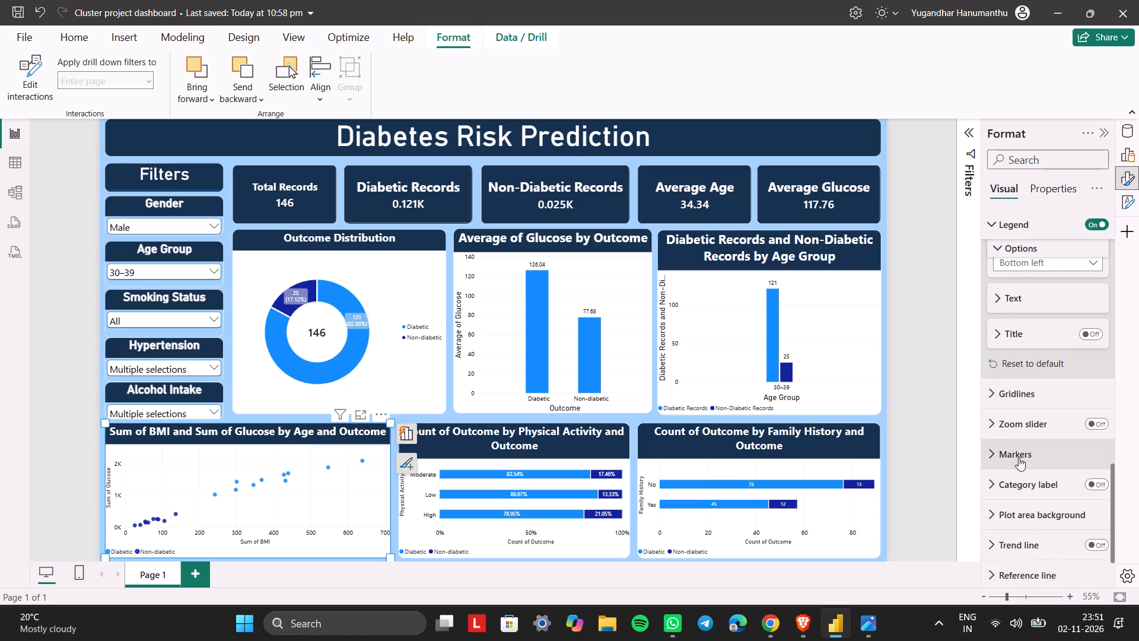
scroll(1018, 511, down, 3)
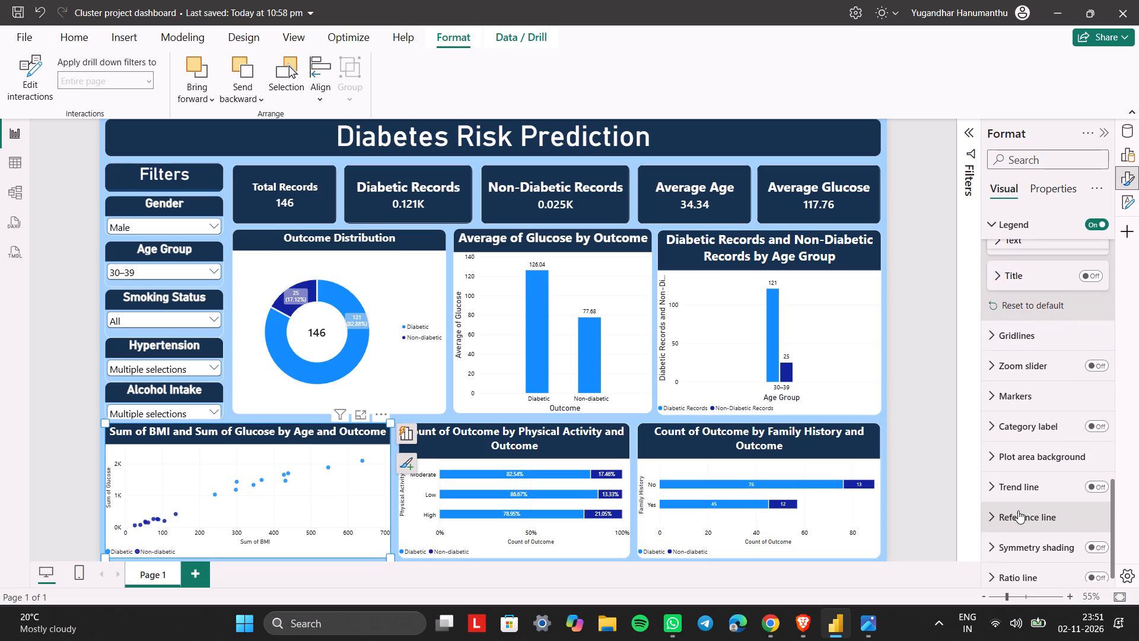
scroll(1018, 510, down, 1)
scroll(1018, 510, up, 6)
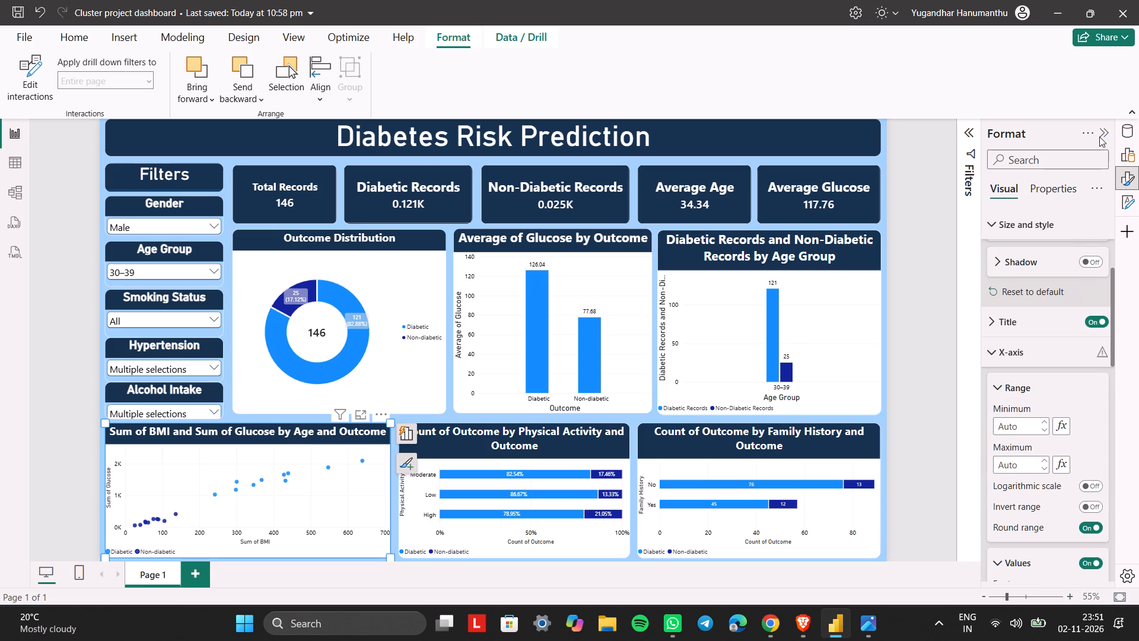
click(1099, 137)
click(1107, 136)
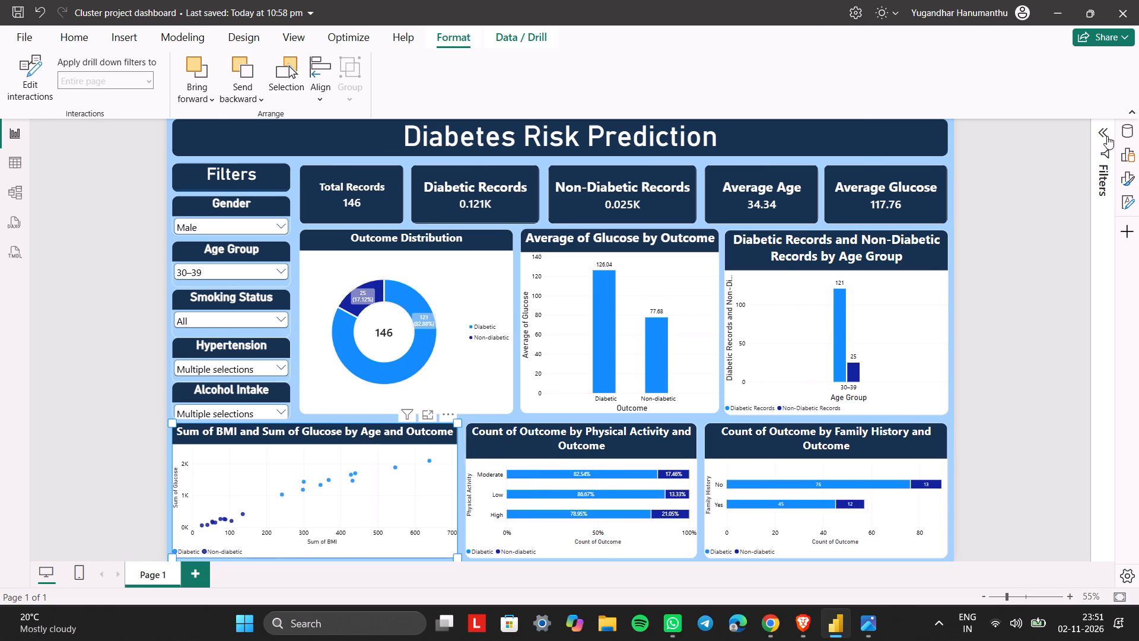
click(1081, 268)
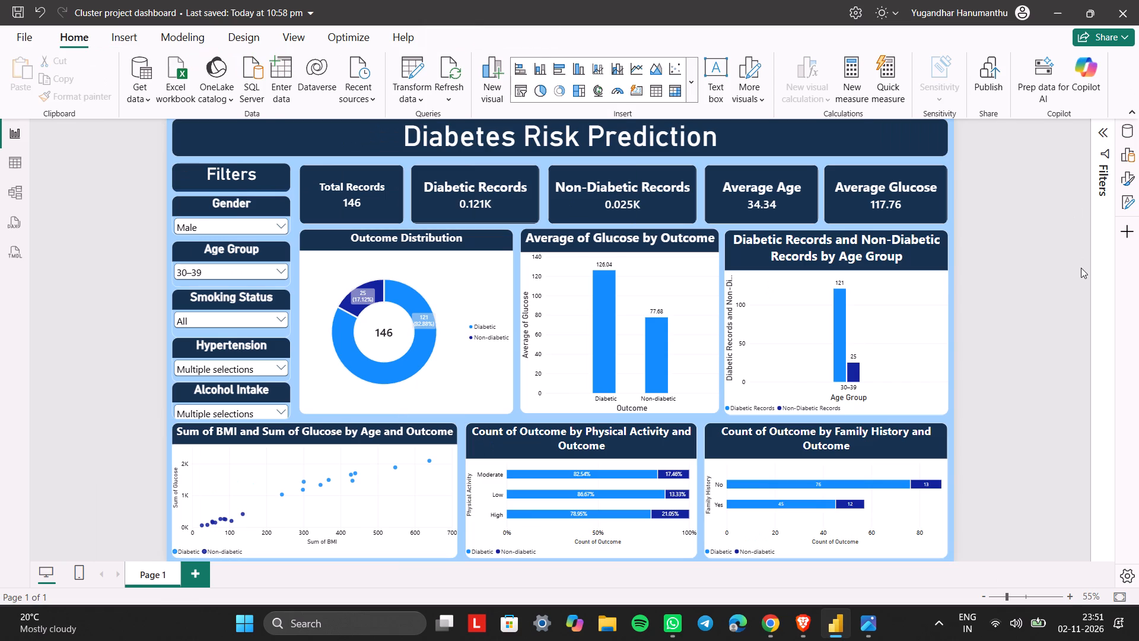
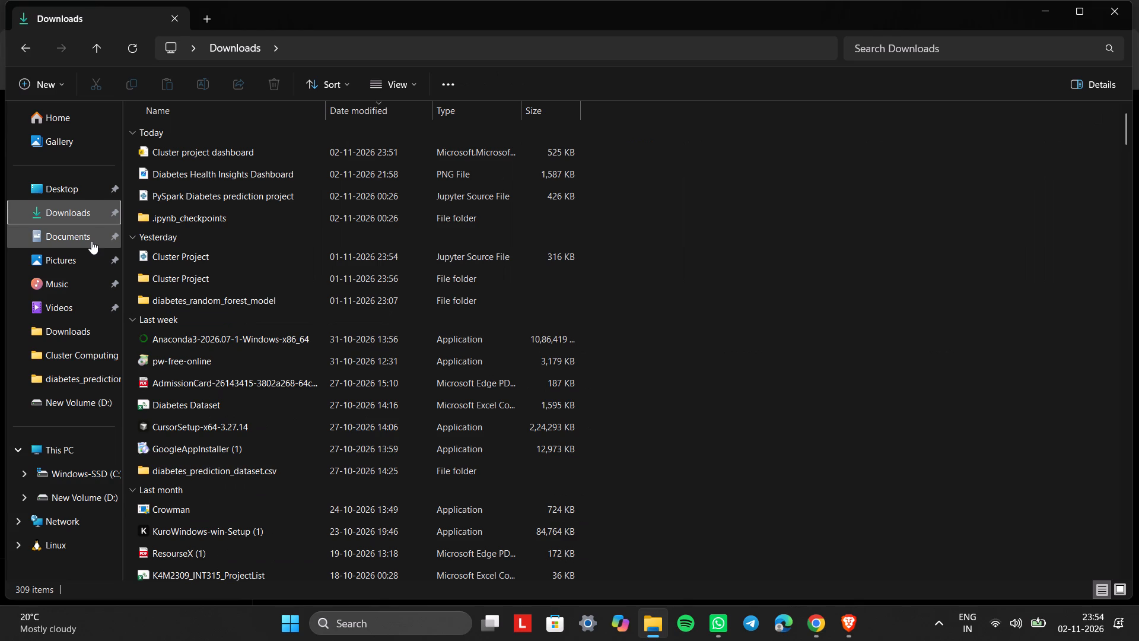
click(257, 201)
click(268, 147)
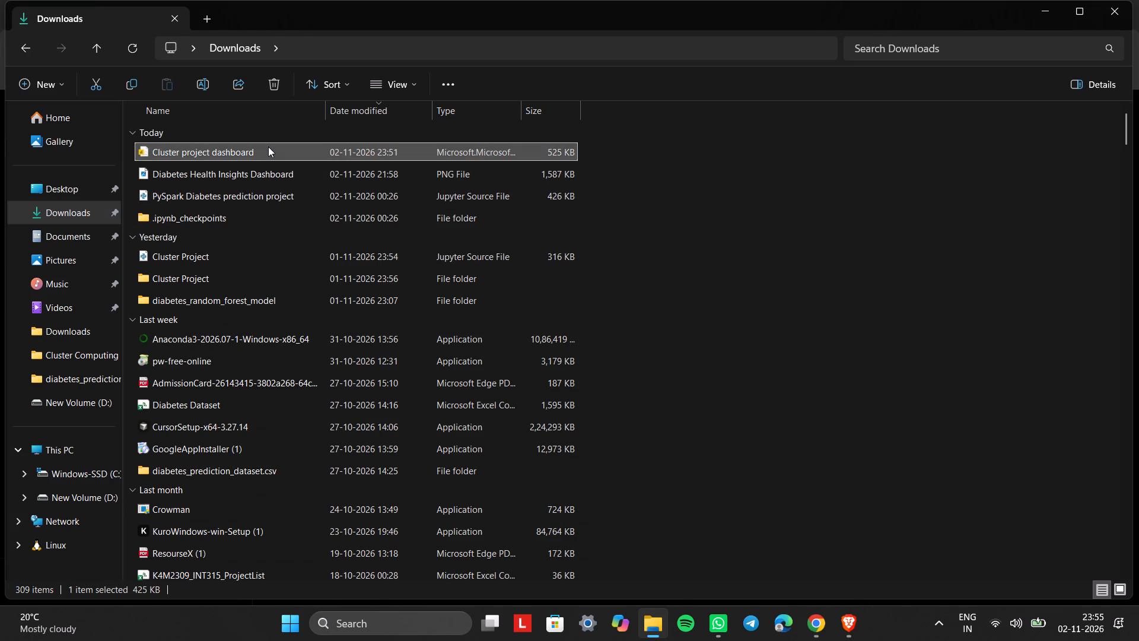